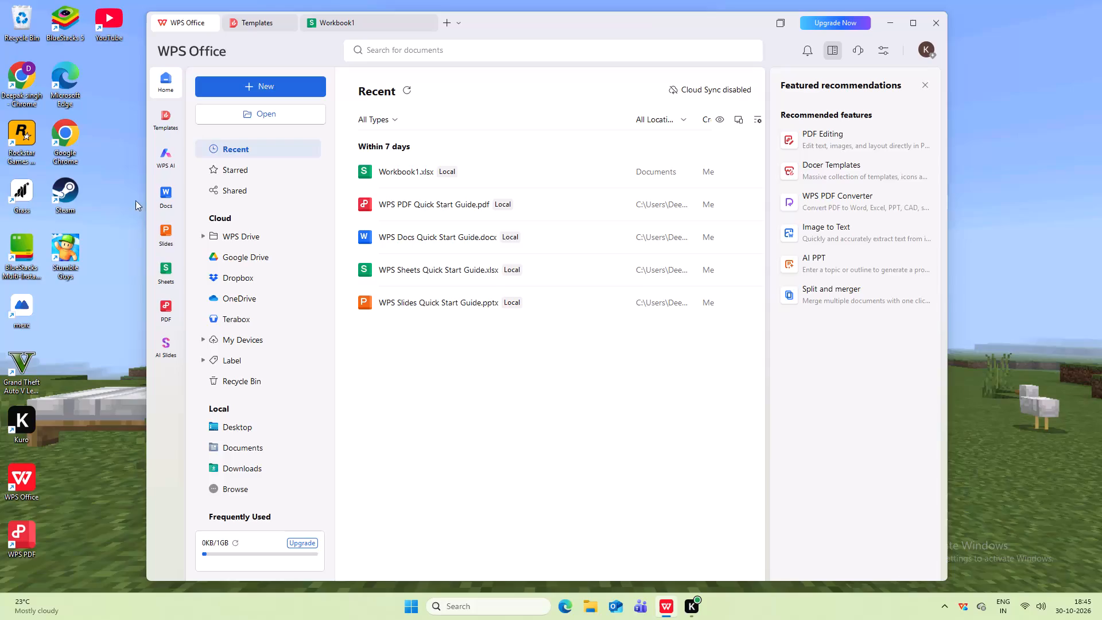
Create a new blank spreadsheet, and switch to the empty Workbook1.
{"action": "left_click", "coordinate": [174, 238]}
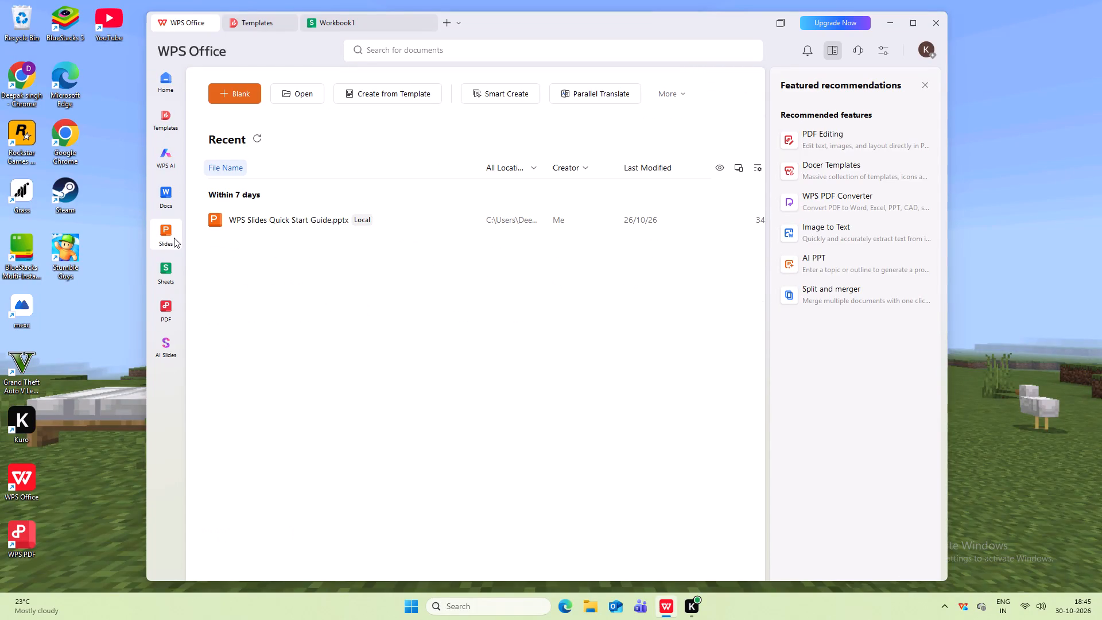
{"action": "left_click", "coordinate": [169, 266]}
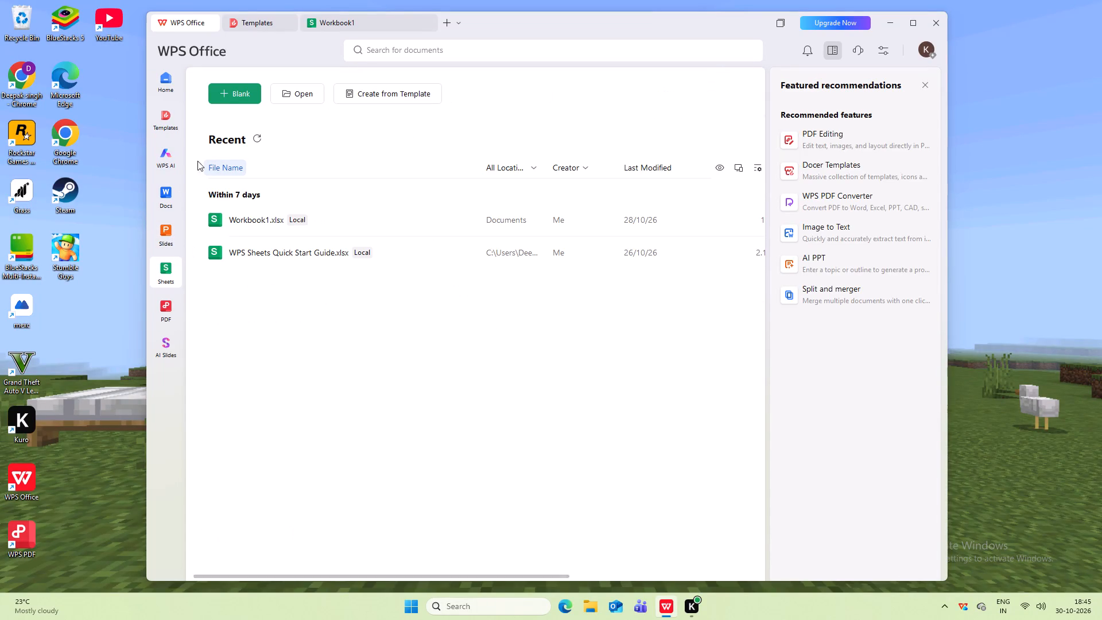
{"action": "left_click", "coordinate": [228, 94]}
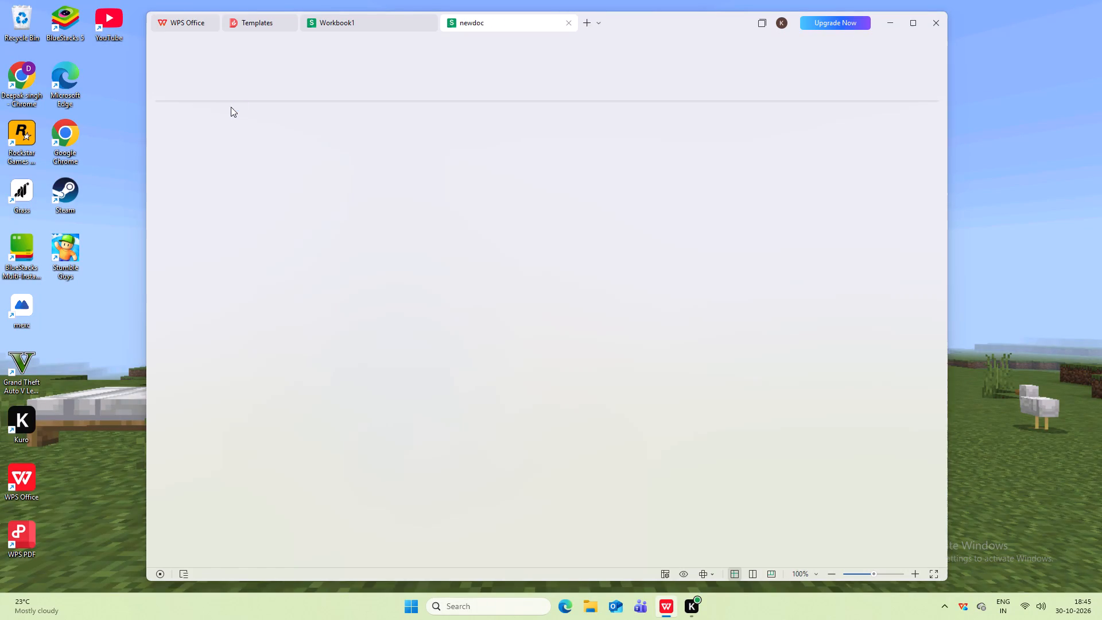
{"action": "left_click", "coordinate": [363, 14]}
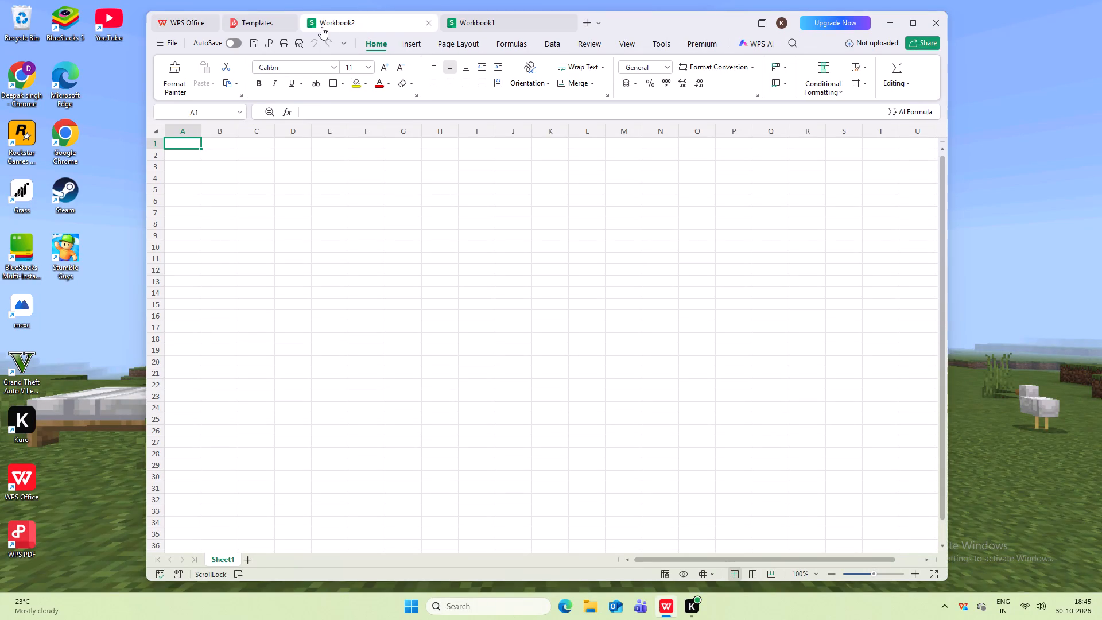
{"action": "left_click", "coordinate": [460, 23]}
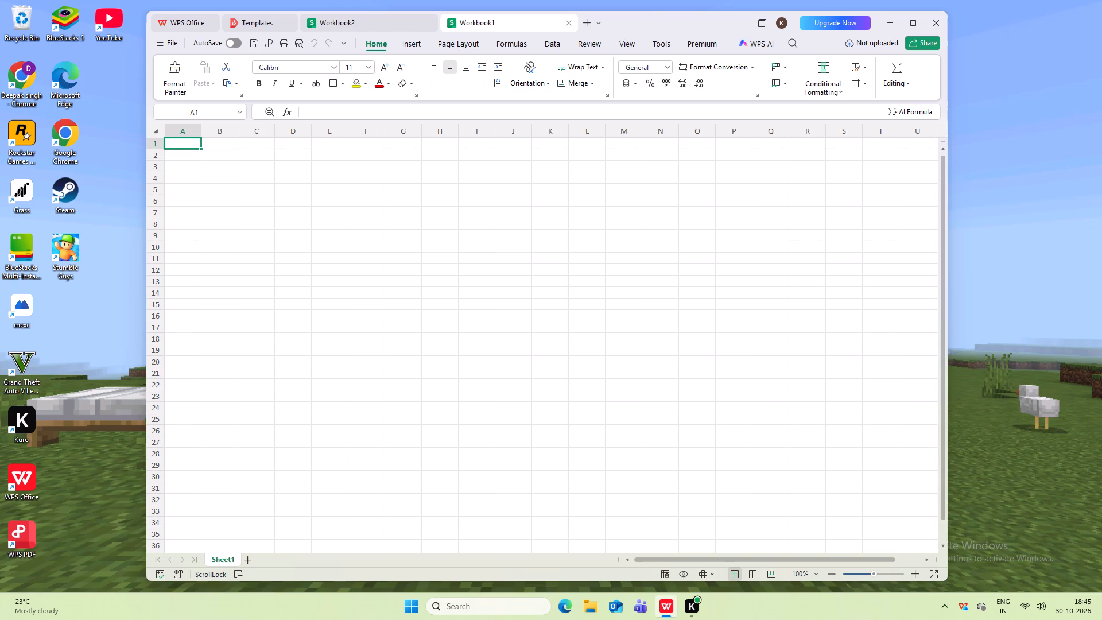
Enter the header DATE in cell A1.
{"action": "key", "text": "d"}
{"action": "type", "text": "ATE"}
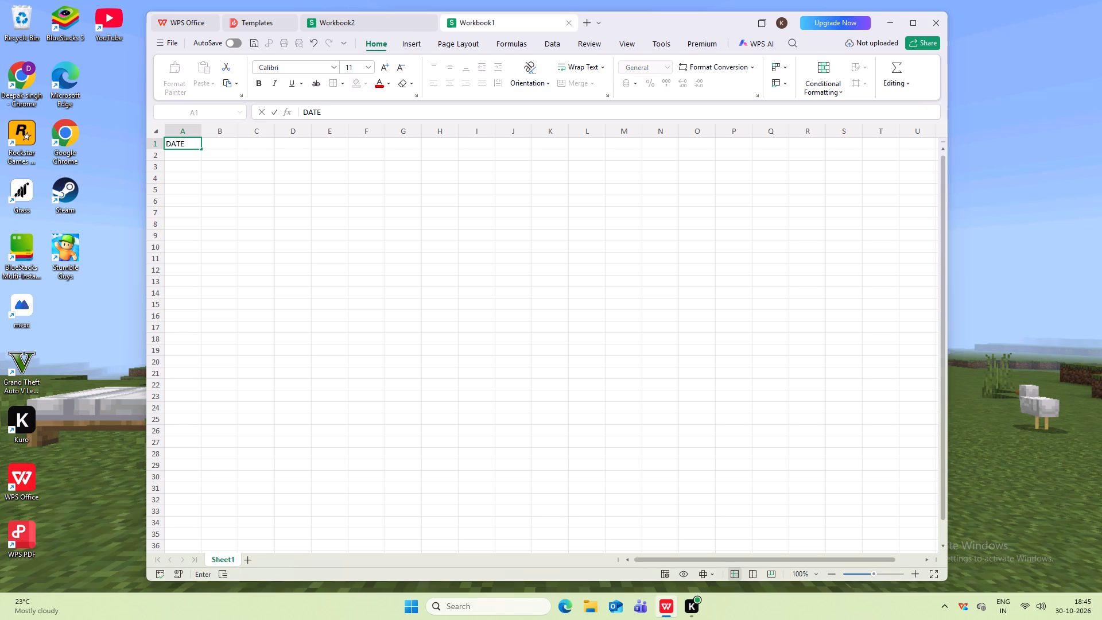
{"action": "key", "text": "Return"}
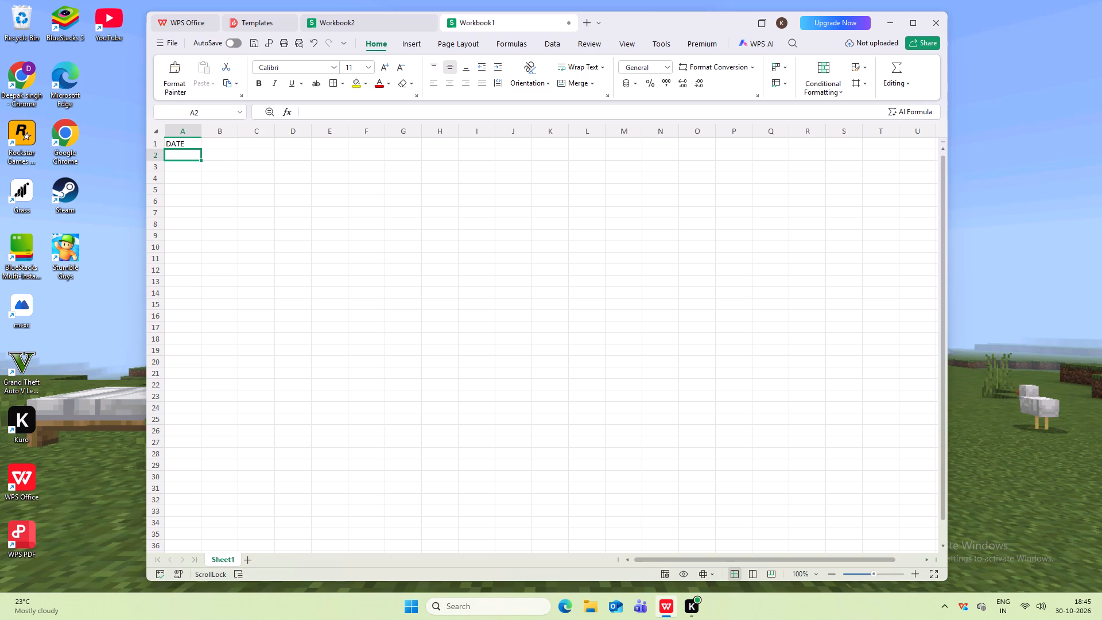
Enter the header QUANTITY in cell B1 and widen column B slightly to fit it.
{"action": "left_click", "coordinate": [225, 148]}
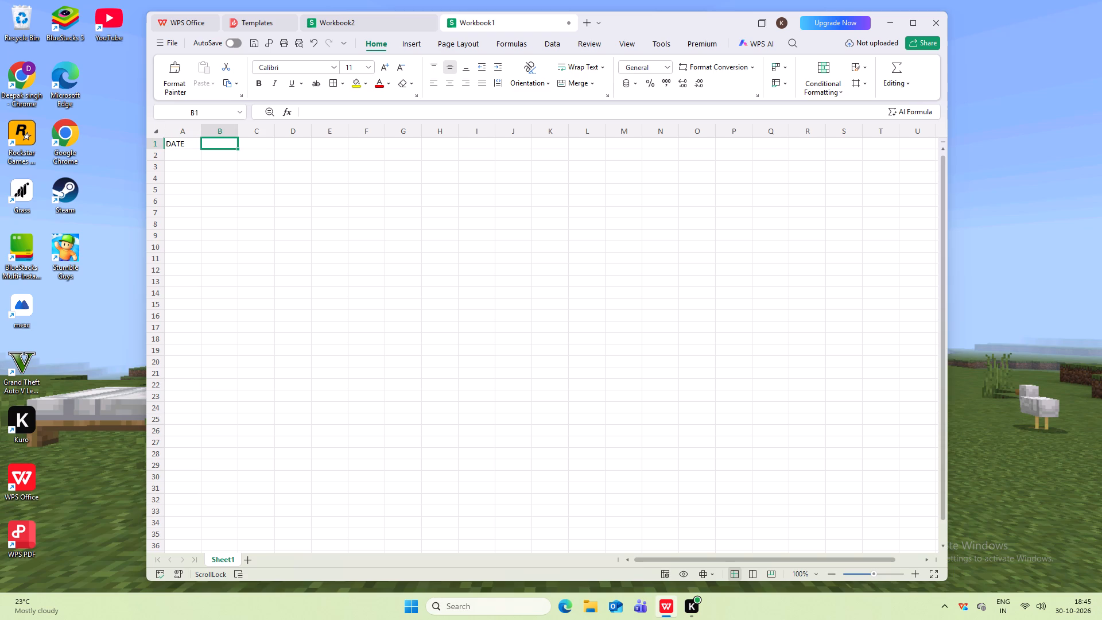
{"action": "type", "text": "ONTITY"}
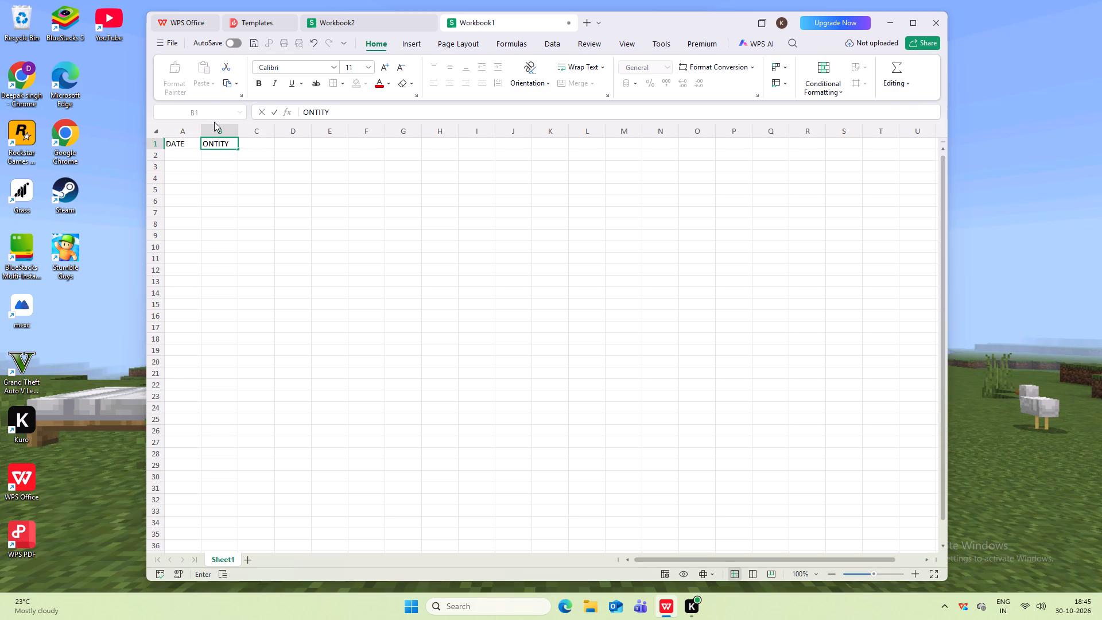
{"action": "key", "text": "BackSpace"}
{"action": "key", "text": "BackSpace"}
{"action": "key", "text": "BackSpace"}
{"action": "key", "text": "BackSpace"}
{"action": "key", "text": "BackSpace"}
{"action": "key", "text": "BackSpace"}
{"action": "type", "text": "QUANTY"}
{"action": "key", "text": "BackSpace"}
{"action": "type", "text": "ITY"}
{"action": "left_click_drag", "start_coordinate": [236, 135], "coordinate": [245, 137]}
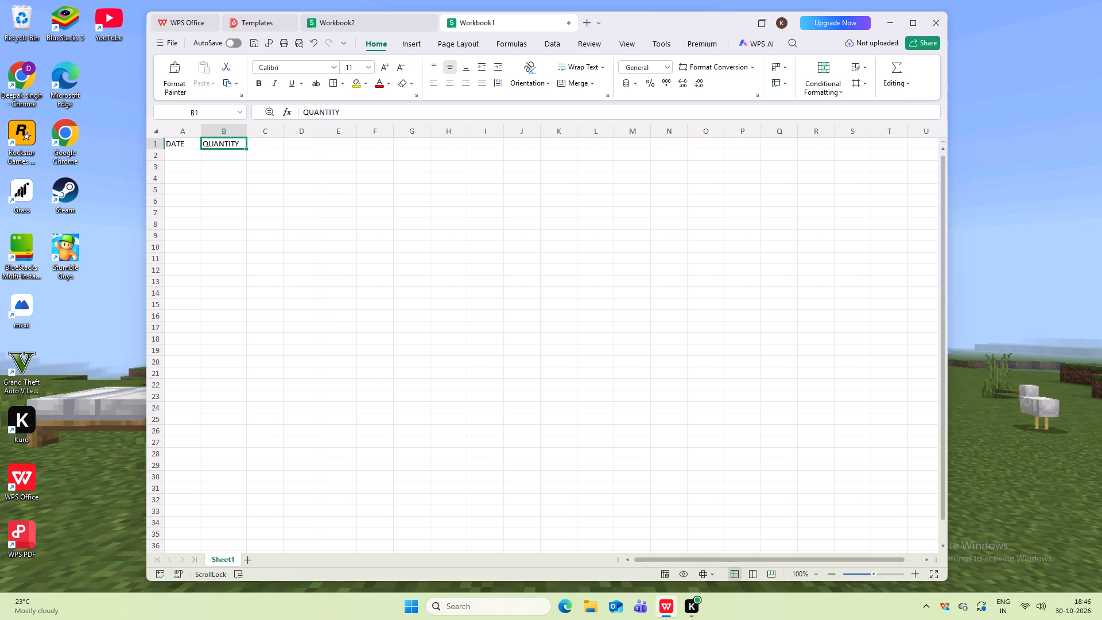
Enter the header ITEM in cell C1.
{"action": "left_click", "coordinate": [269, 141]}
{"action": "type", "text": "PRICE"}
{"action": "key", "text": "BackSpace"}
{"action": "key", "text": "BackSpace"}
{"action": "key", "text": "BackSpace"}
{"action": "key", "text": "BackSpace"}
{"action": "key", "text": "BackSpace"}
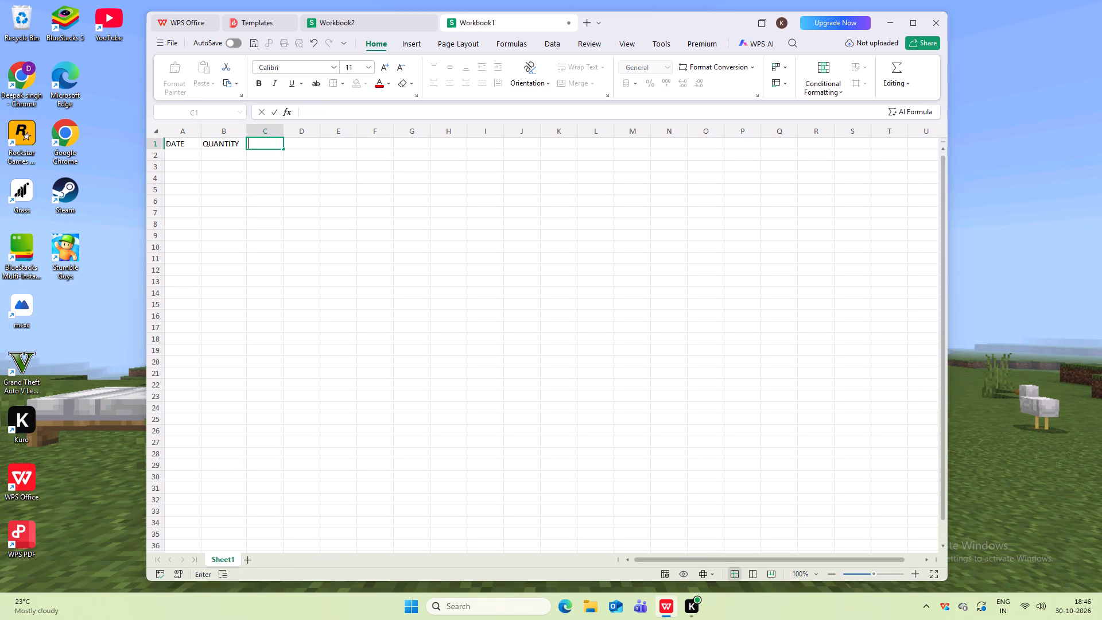
{"action": "key", "text": "BackSpace"}
{"action": "type", "text": "ITEM"}
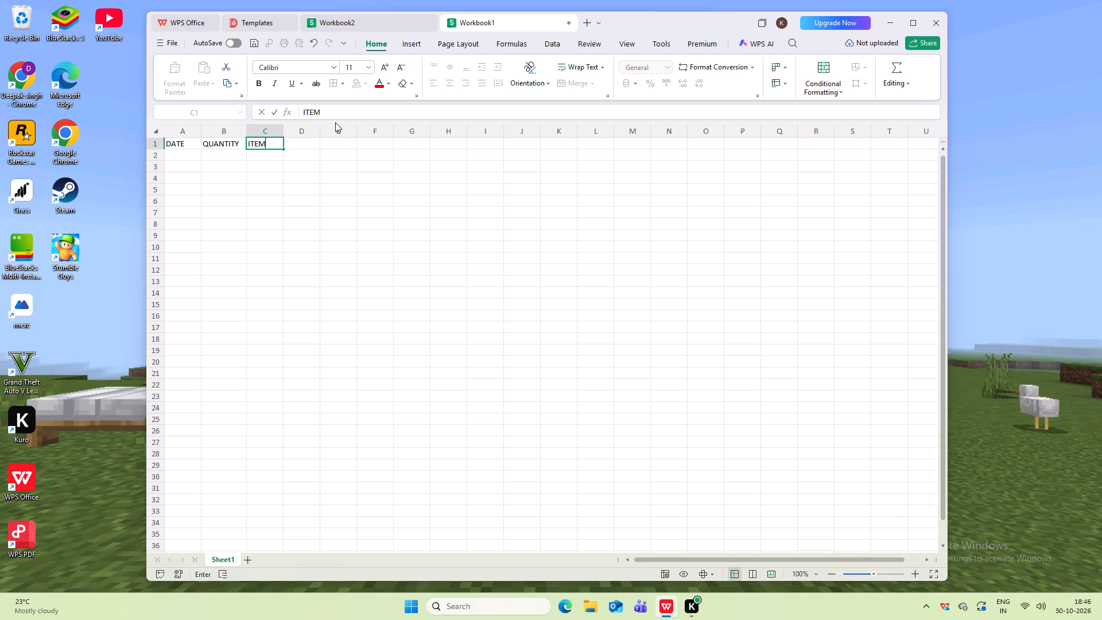
Enter the header PAYMENT METHOD in cell D1 and widen column D to fit the text.
{"action": "left_click", "coordinate": [299, 142]}
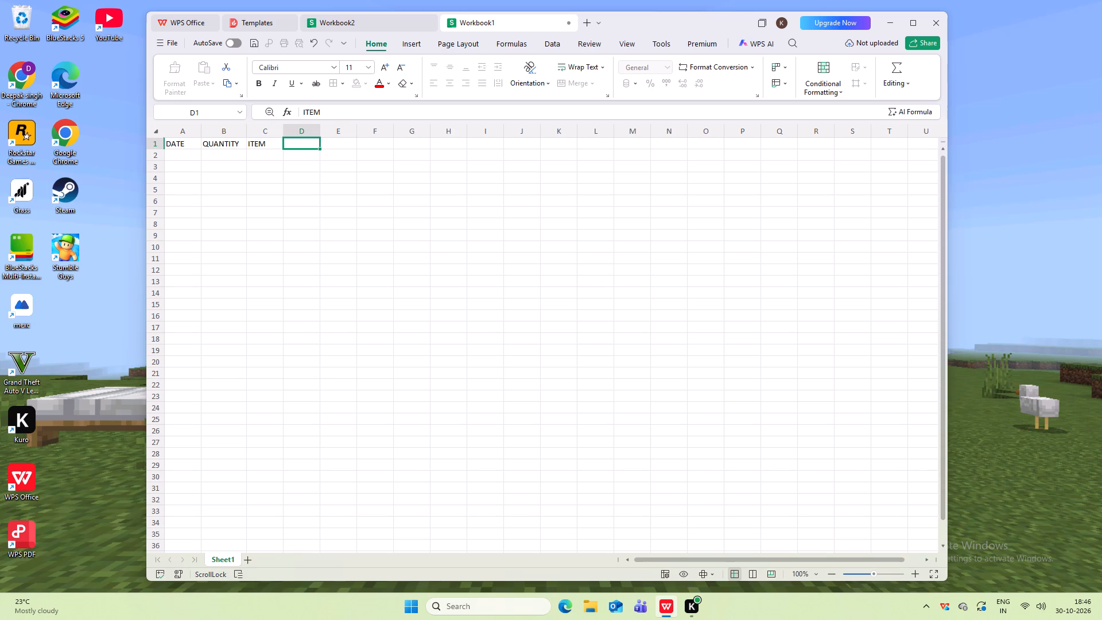
{"action": "left_click", "coordinate": [319, 133]}
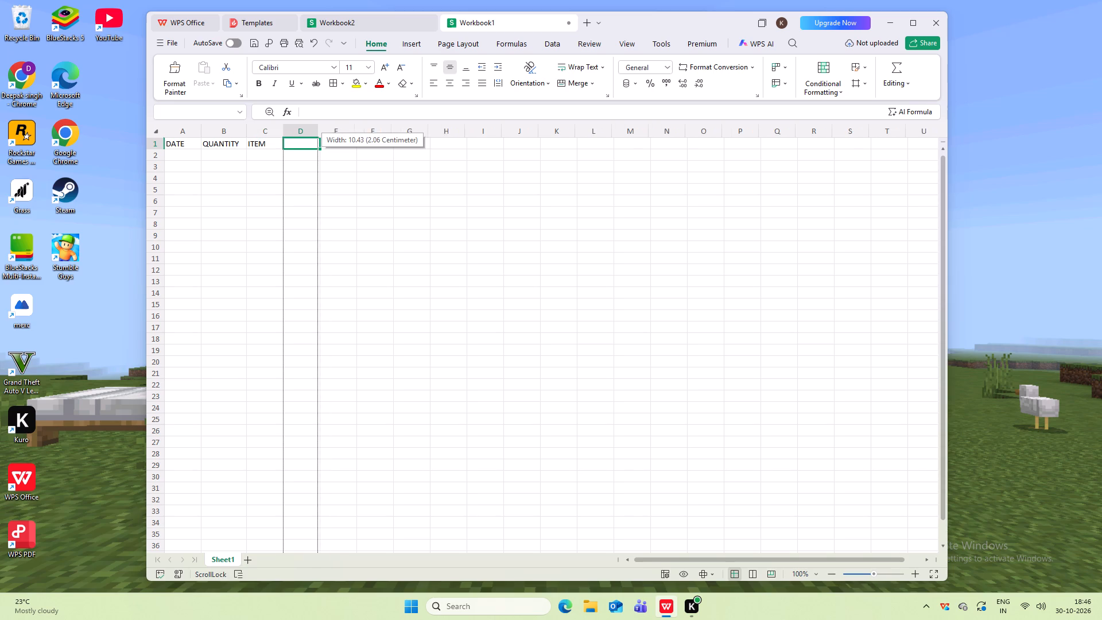
{"action": "left_click_drag", "start_coordinate": [317, 130], "coordinate": [321, 135]}
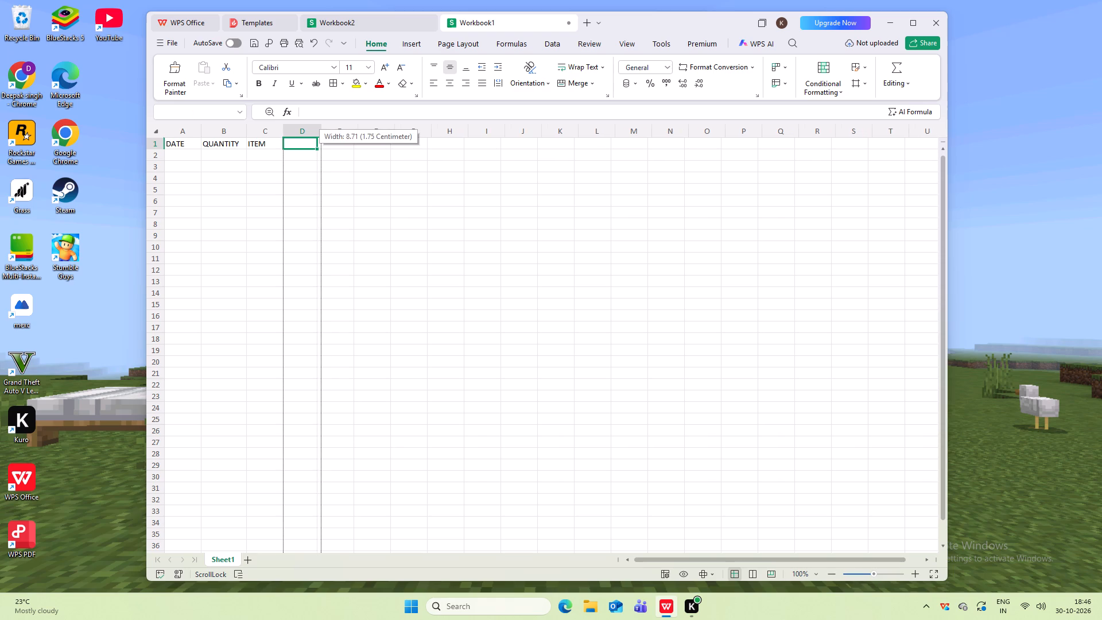
{"action": "left_click_drag", "start_coordinate": [321, 135], "coordinate": [327, 131]}
{"action": "type", "text": "PAYEMN"}
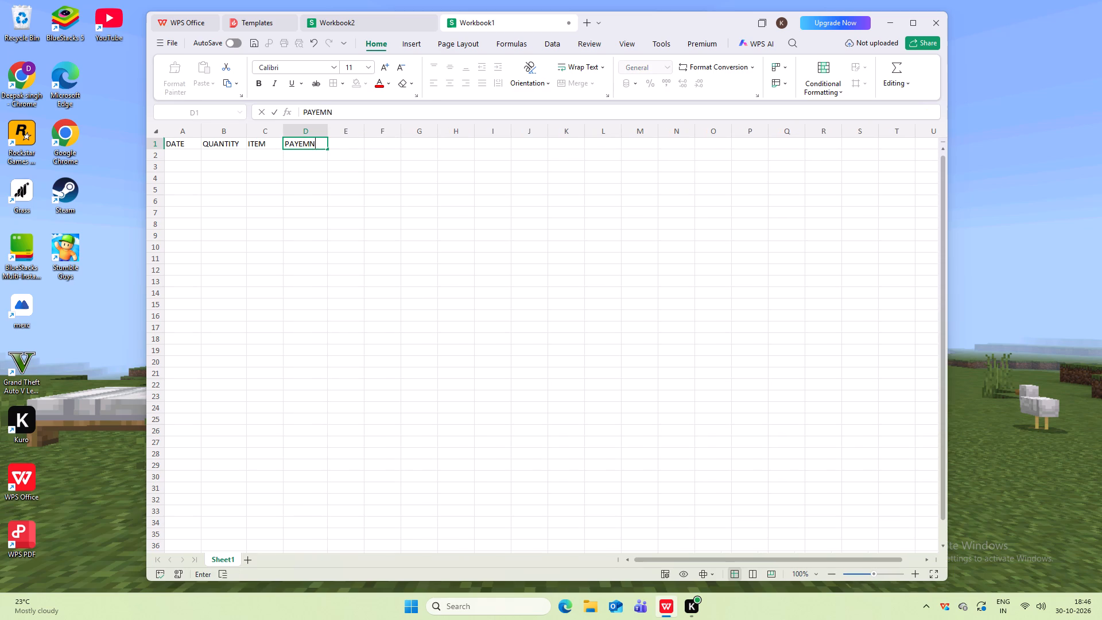
{"action": "key", "text": "t"}
{"action": "key", "text": "BackSpace"}
{"action": "key", "text": "BackSpace"}
{"action": "key", "text": "BackSpace"}
{"action": "key", "text": "BackSpace"}
{"action": "type", "text": "MENT"}
{"action": "key", "text": "space"}
{"action": "type", "text": "METHOD"}
{"action": "left_click_drag", "start_coordinate": [326, 130], "coordinate": [357, 122]}
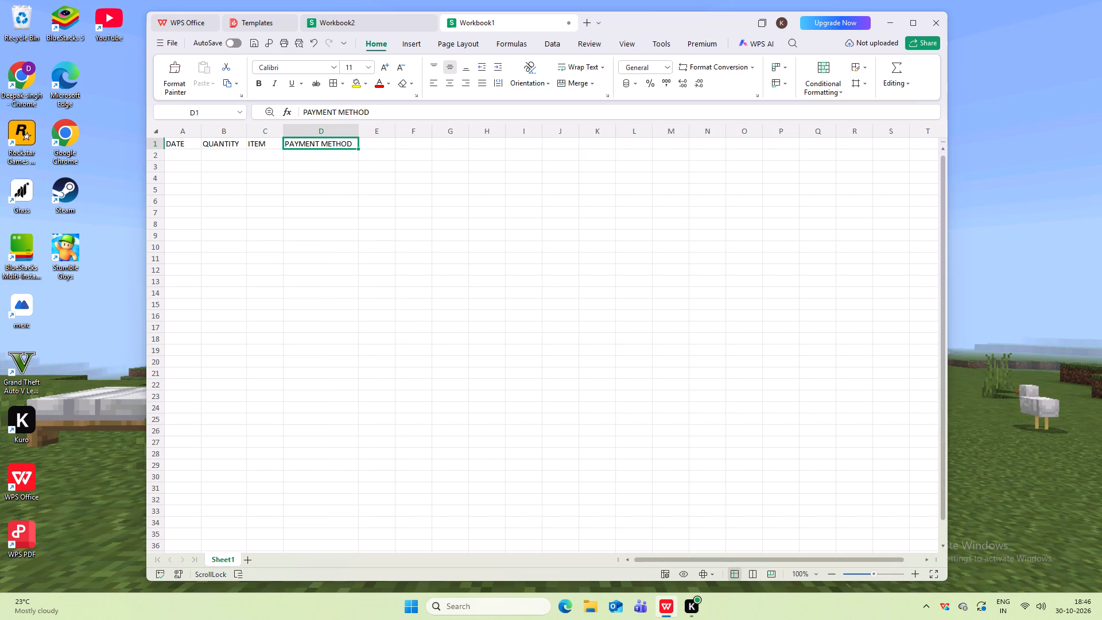
Enter the header TOTAL AMOUNT in cell E1 and widen column E beyond the text.
{"action": "left_click", "coordinate": [370, 144]}
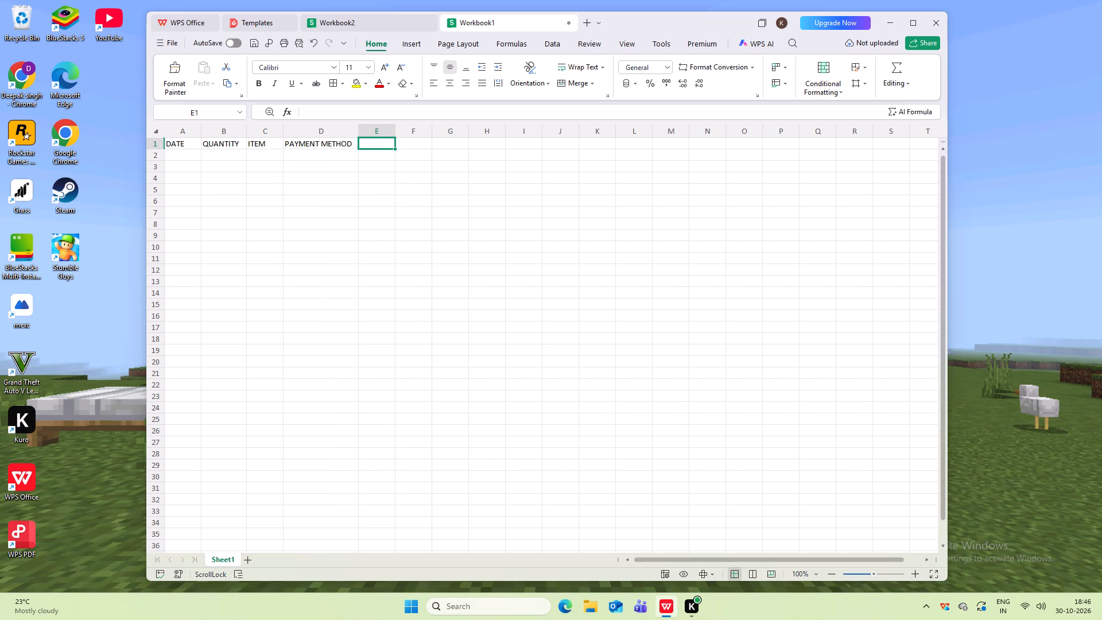
{"action": "key", "text": "t"}
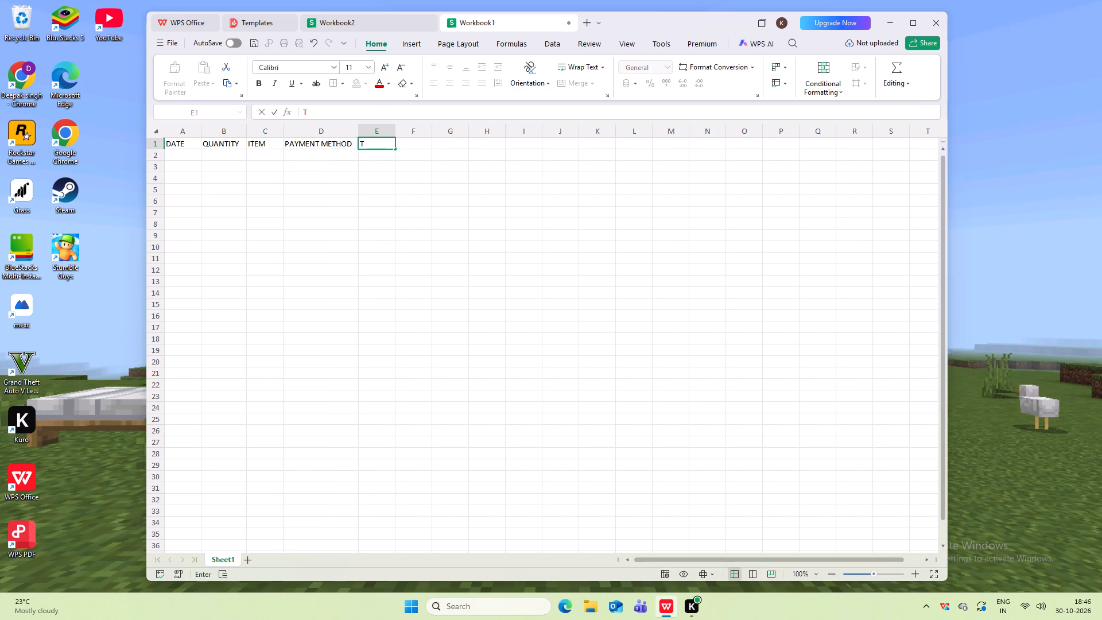
{"action": "type", "text": "OTAL"}
{"action": "left_click_drag", "start_coordinate": [394, 129], "coordinate": [413, 132]}
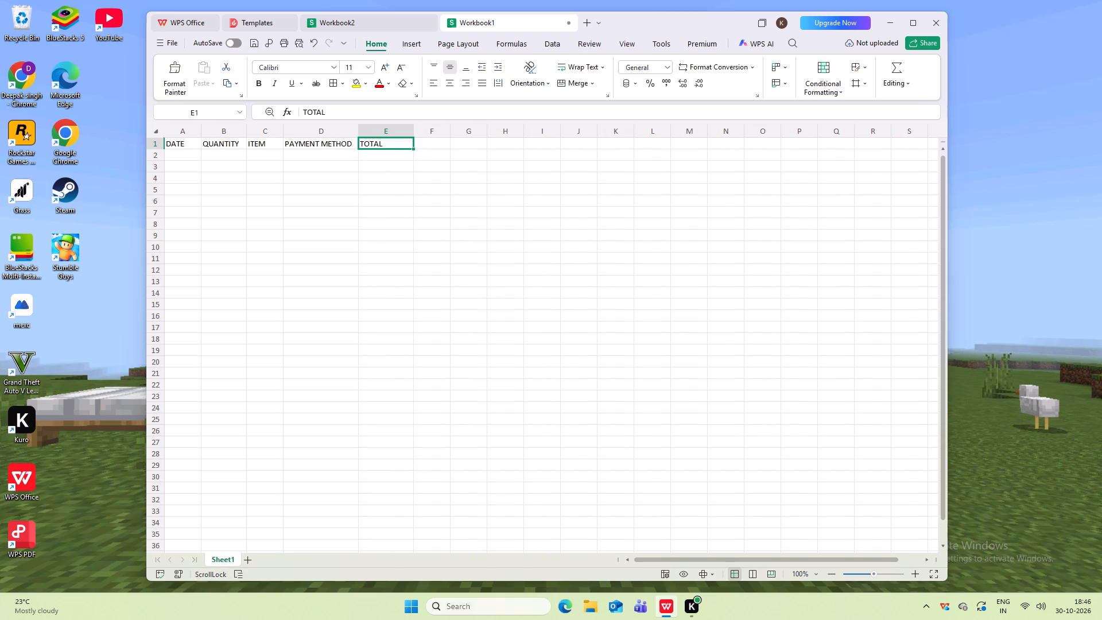
{"action": "key", "text": "space"}
{"action": "type", "text": "TOTAL AMOUNT"}
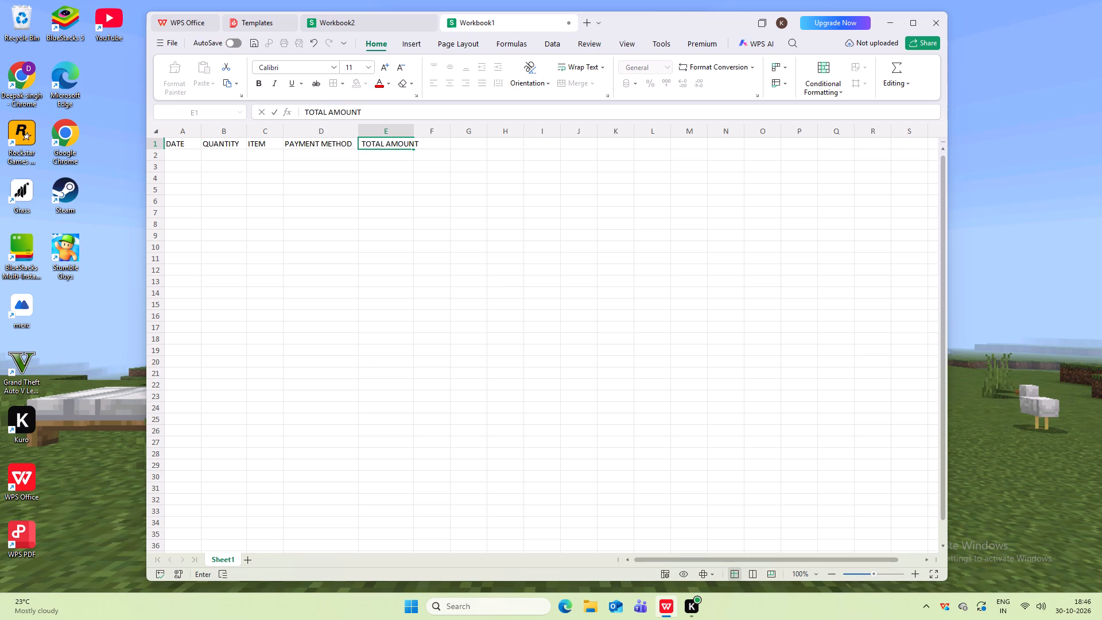
{"action": "key", "text": "space"}
{"action": "key", "text": "i"}
{"action": "key", "text": "BackSpace"}
{"action": "key", "text": "BackSpace"}
{"action": "left_click_drag", "start_coordinate": [414, 131], "coordinate": [434, 132]}
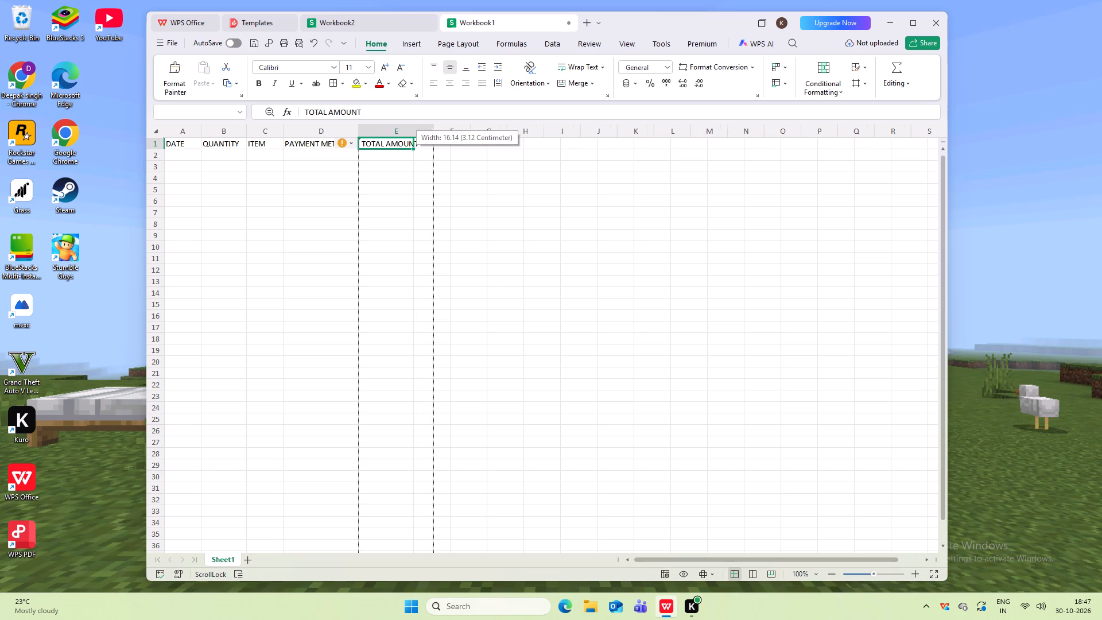
{"action": "left_click_drag", "start_coordinate": [434, 132], "coordinate": [465, 130]}
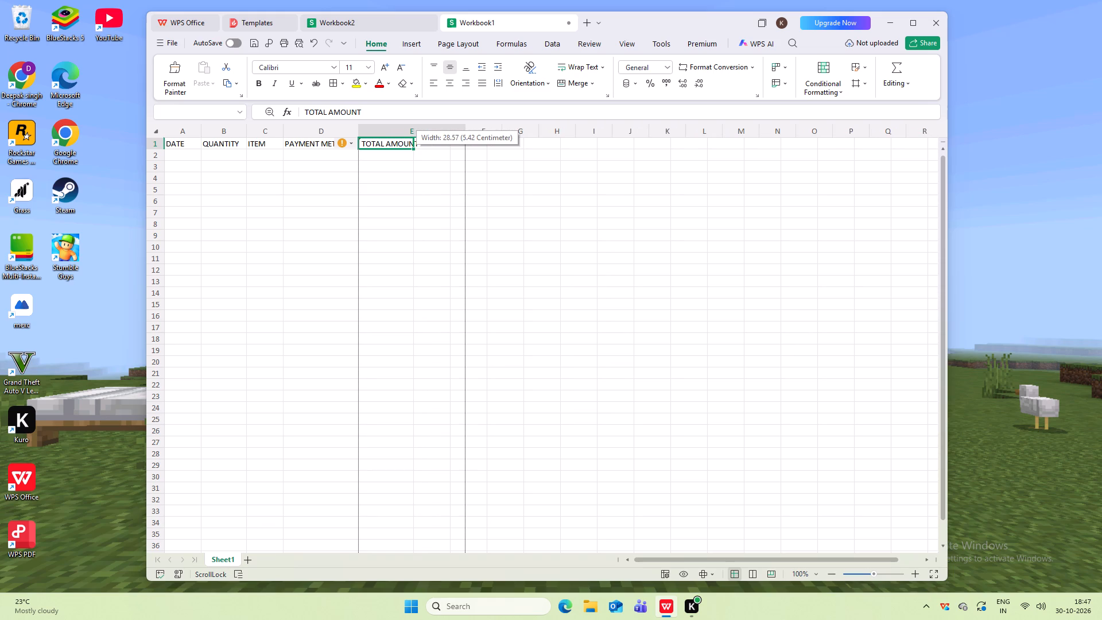
{"action": "left_click_drag", "start_coordinate": [465, 130], "coordinate": [482, 131]}
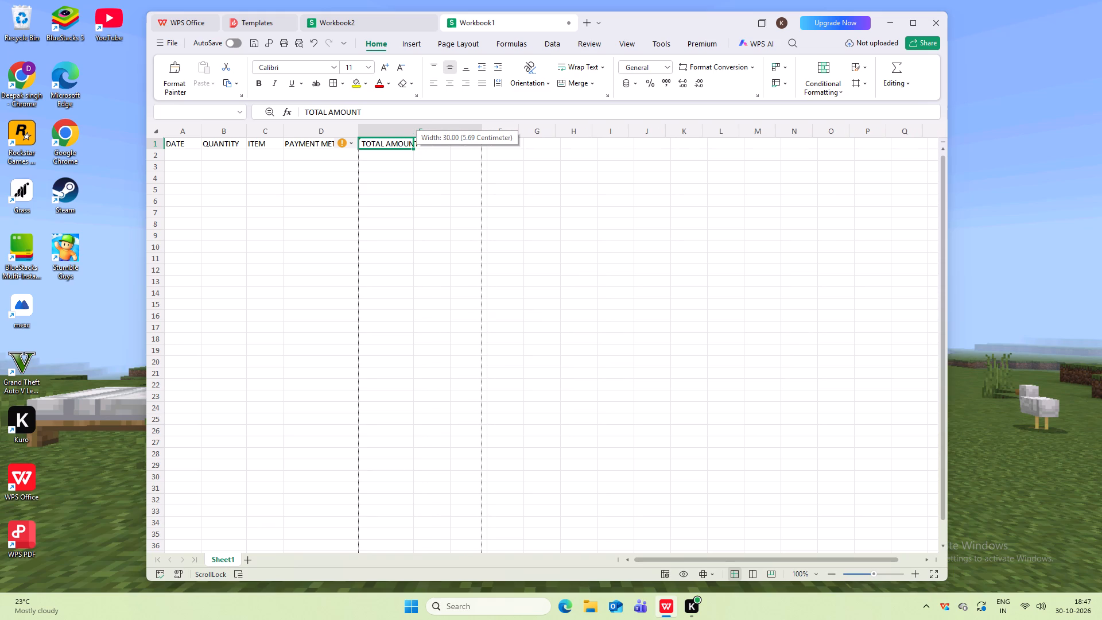
{"action": "left_click_drag", "start_coordinate": [482, 131], "coordinate": [452, 130]}
Enter the labels TOTAL AMOUNT IN CASH in cell E2 and TOTAL AMOUNT IN UPI in cell E3.
{"action": "left_click", "coordinate": [368, 157]}
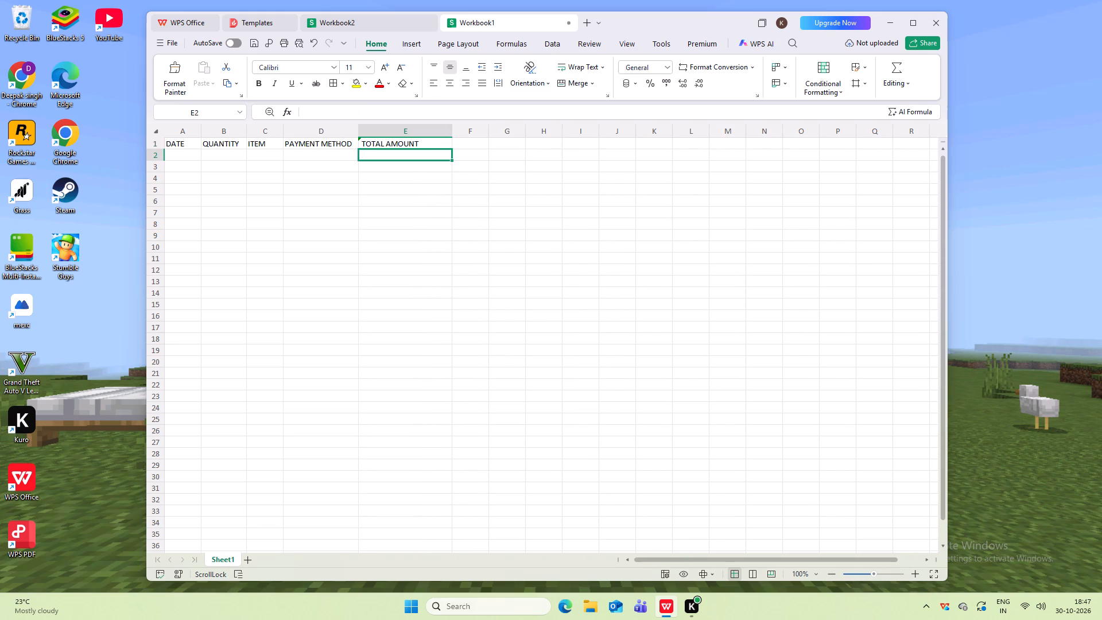
{"action": "type", "text": "TOTAL"}
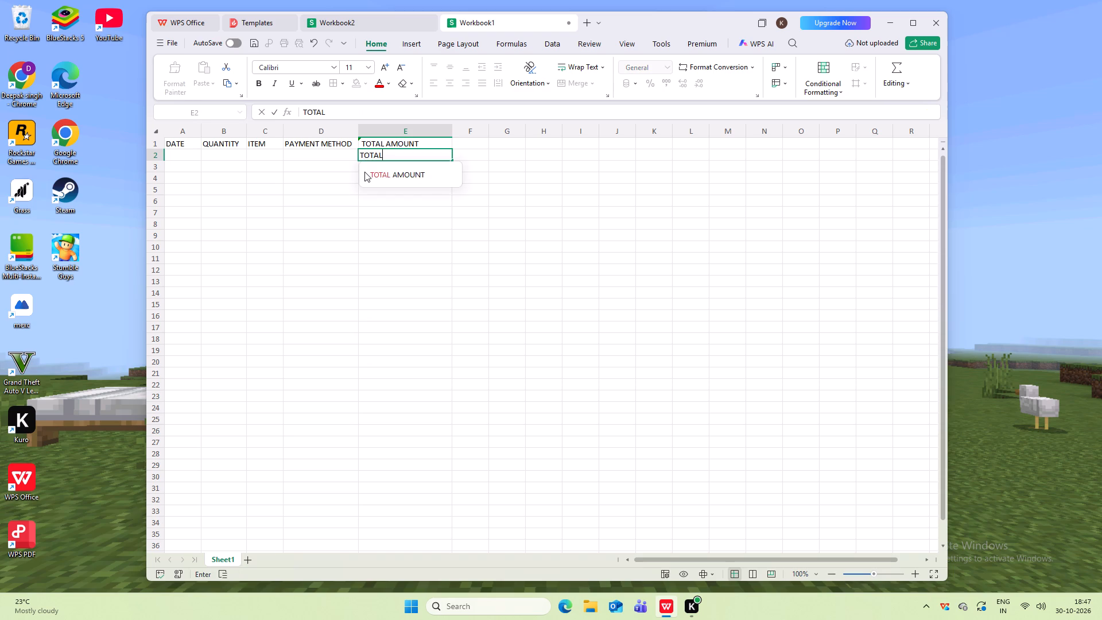
{"action": "key", "text": "space"}
{"action": "type", "text": "AMOUNT IN CASH"}
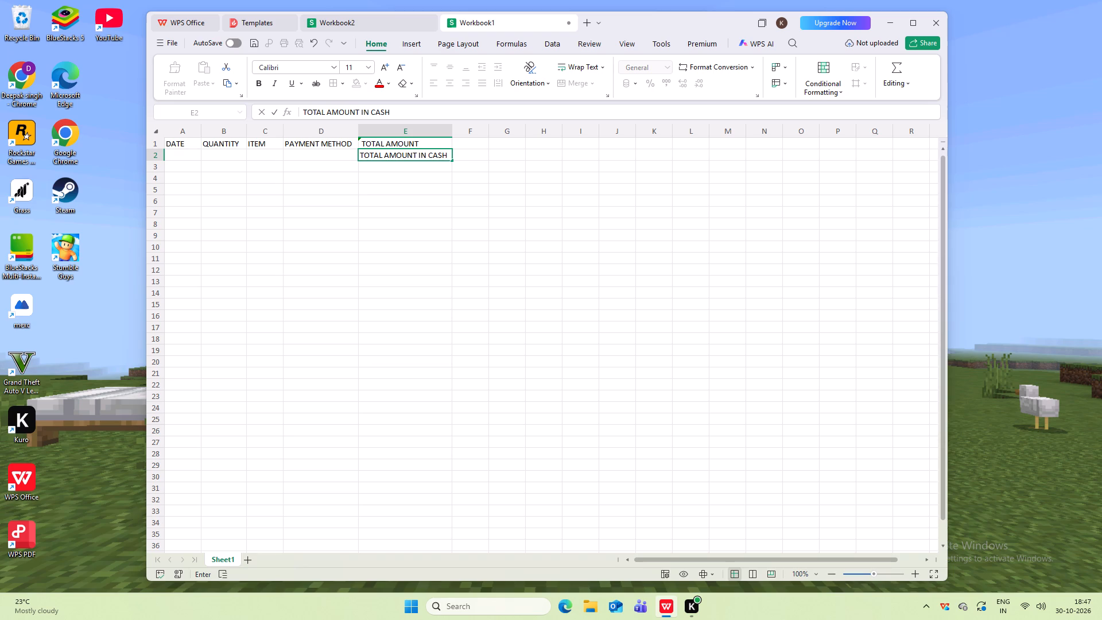
{"action": "left_click", "coordinate": [391, 169]}
{"action": "type", "text": "TOTAL AMOUN"}
{"action": "type", "text": "T"}
{"action": "key", "text": "space"}
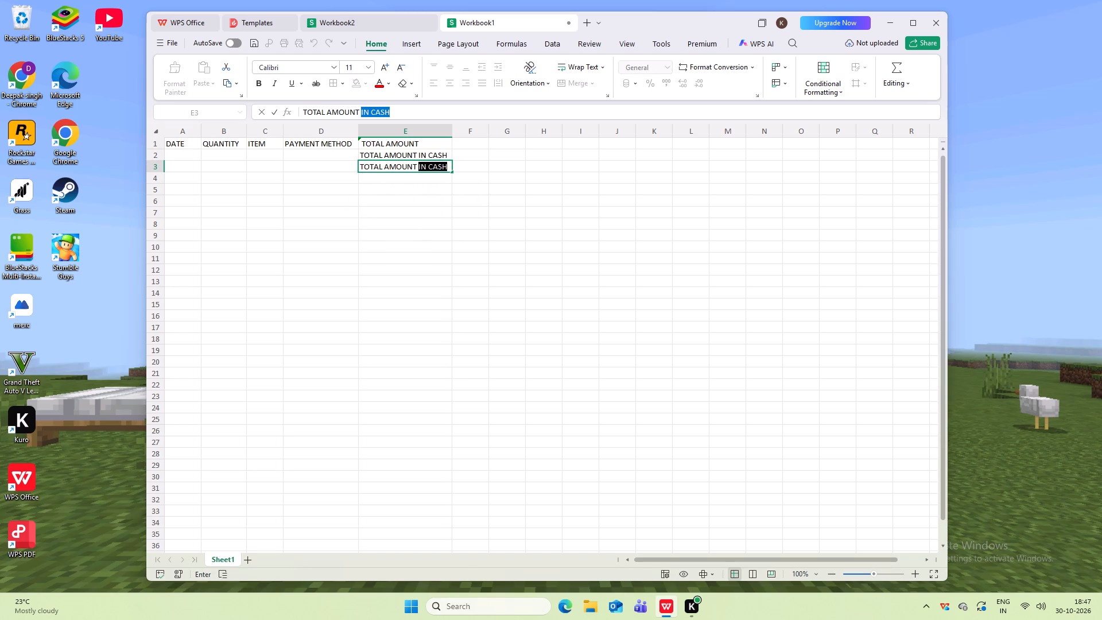
{"action": "type", "text": "IN UPI"}
{"action": "key", "text": "space"}
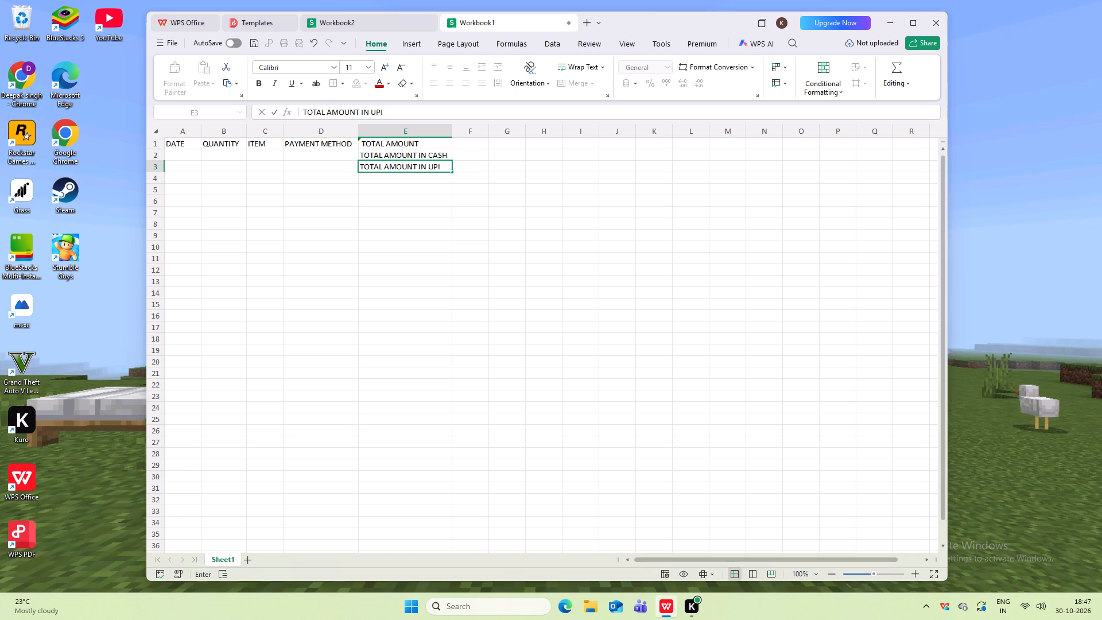
Widen column E well beyond the total amount labels.
{"action": "left_click_drag", "start_coordinate": [451, 134], "coordinate": [526, 131]}
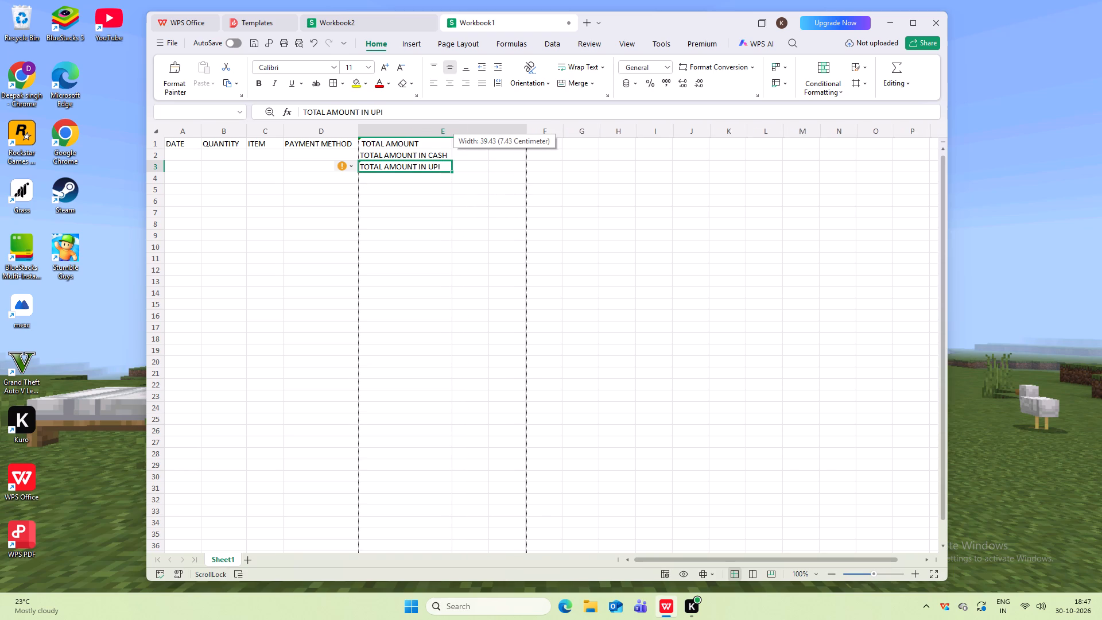
{"action": "left_click_drag", "start_coordinate": [526, 131], "coordinate": [505, 132]}
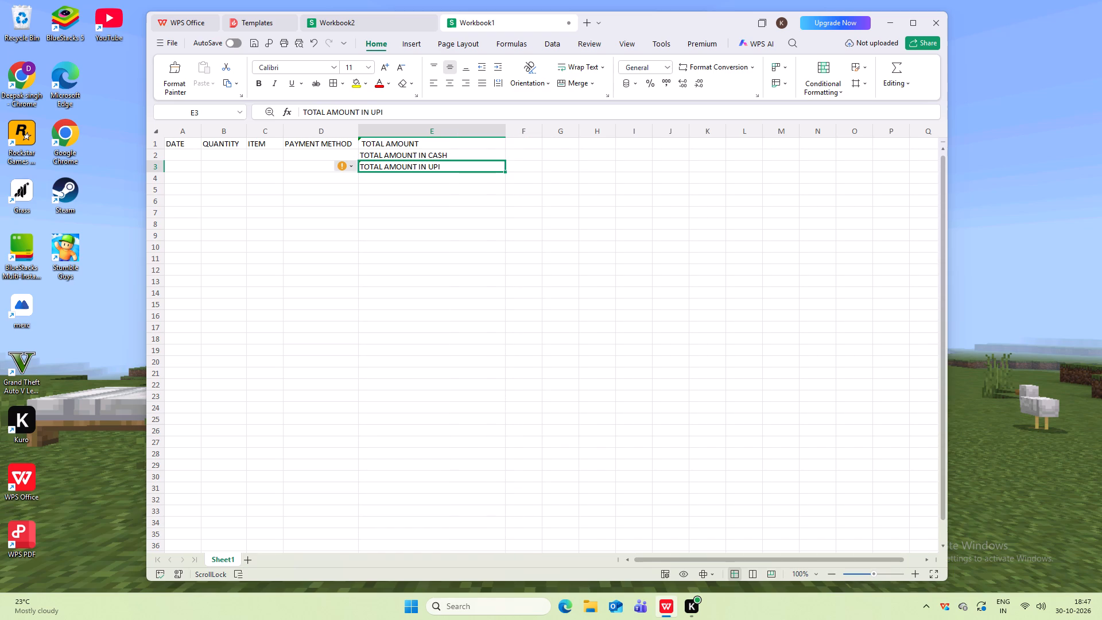
{"action": "double_click", "coordinate": [388, 145]}
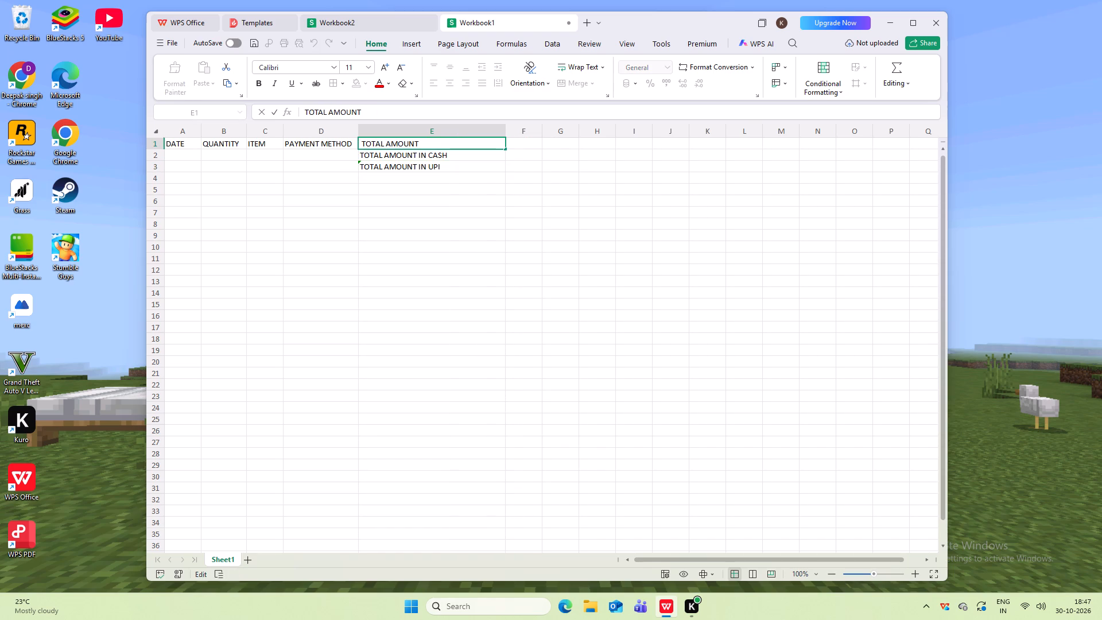
{"action": "left_click", "coordinate": [418, 144]}
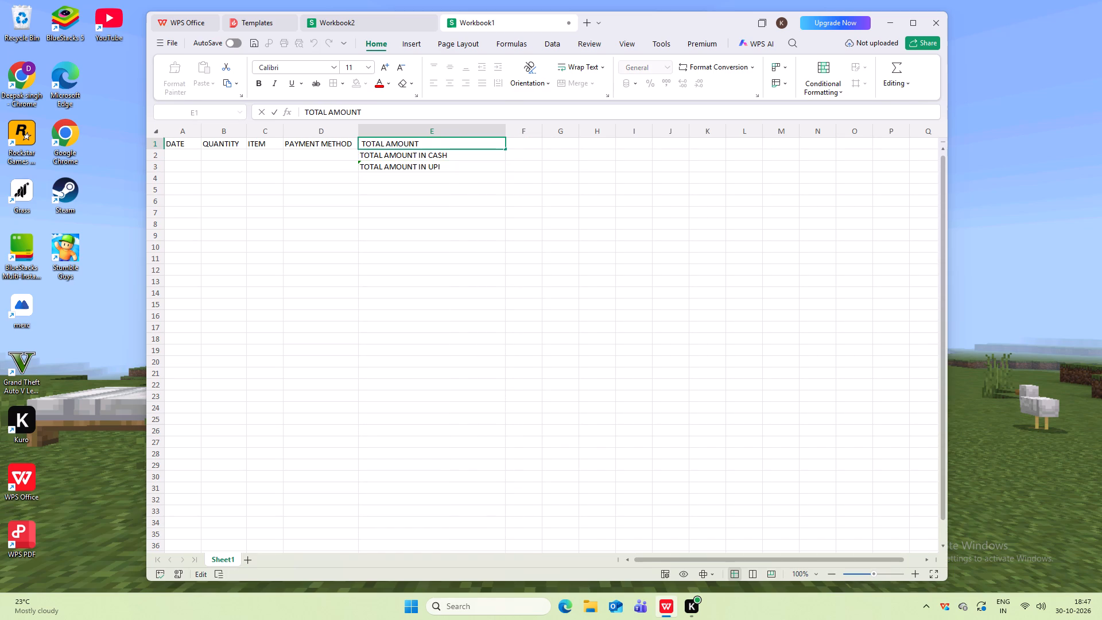
Enter the dates 1-10-26, 2-10-26 and 3-10-26 in cells A2 to A4 under the DATE header.
{"action": "left_click", "coordinate": [191, 154]}
{"action": "key", "text": "1"}
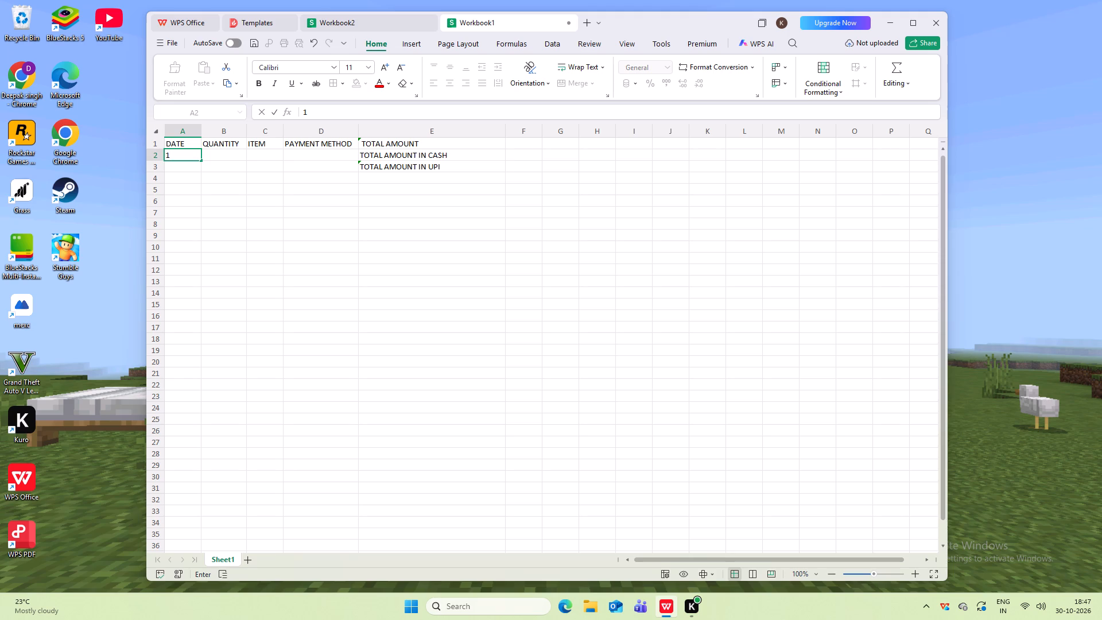
{"action": "type", "text": "-10-26"}
{"action": "key", "text": "Return"}
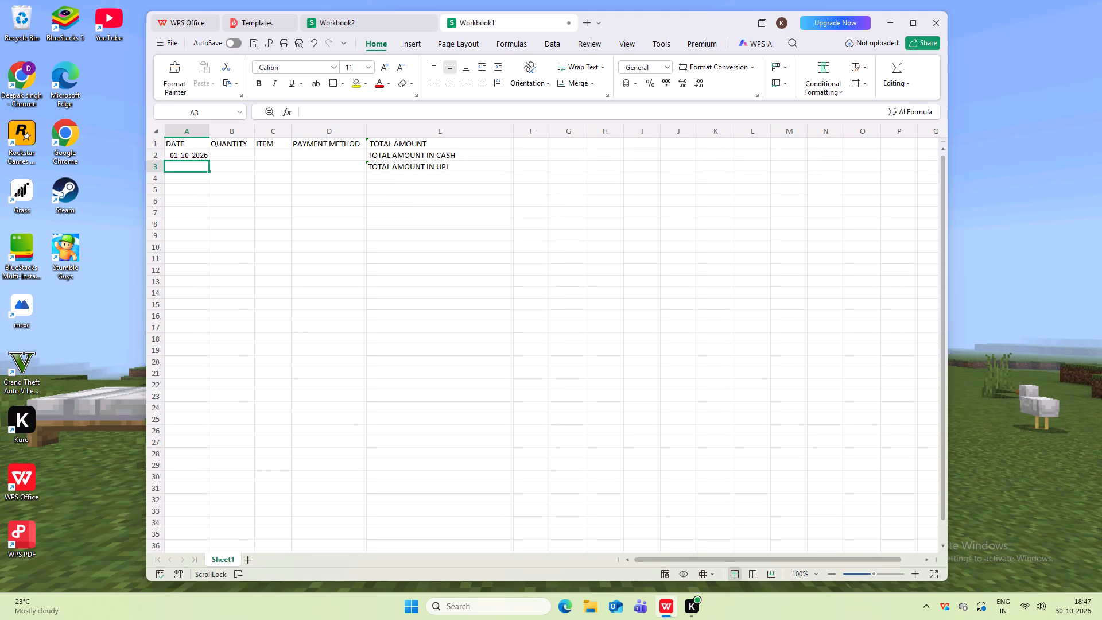
{"action": "type", "text": "21"}
{"action": "key", "text": "BackSpace"}
{"action": "type", "text": "-1"}
{"action": "type", "text": "0-"}
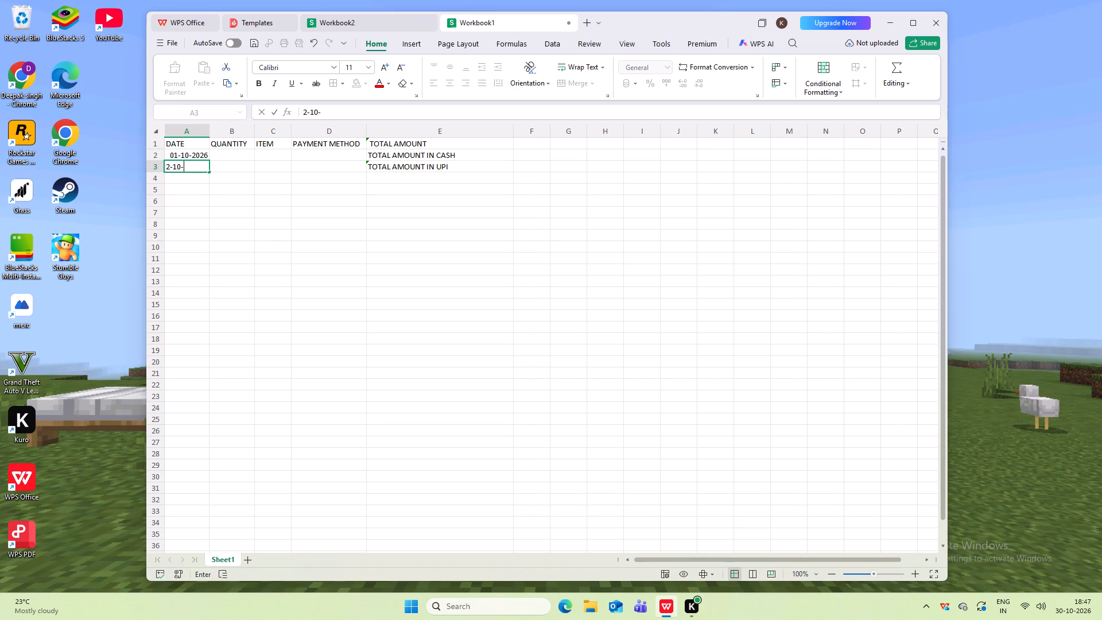
{"action": "type", "text": "26"}
{"action": "key", "text": "Return"}
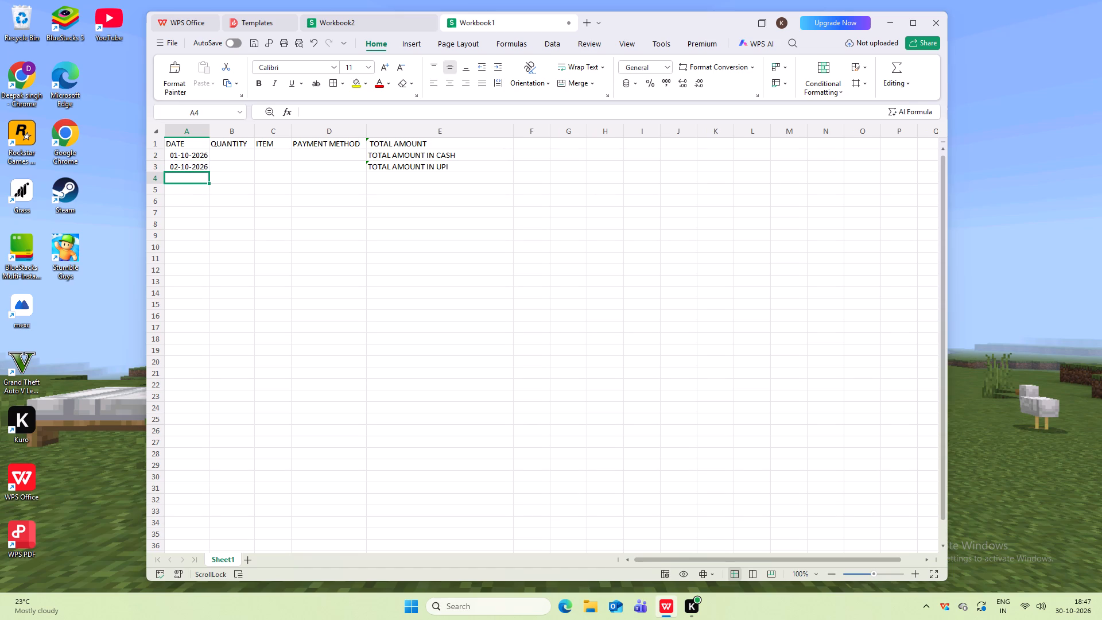
{"action": "key", "text": "3"}
{"action": "type", "text": "-10"}
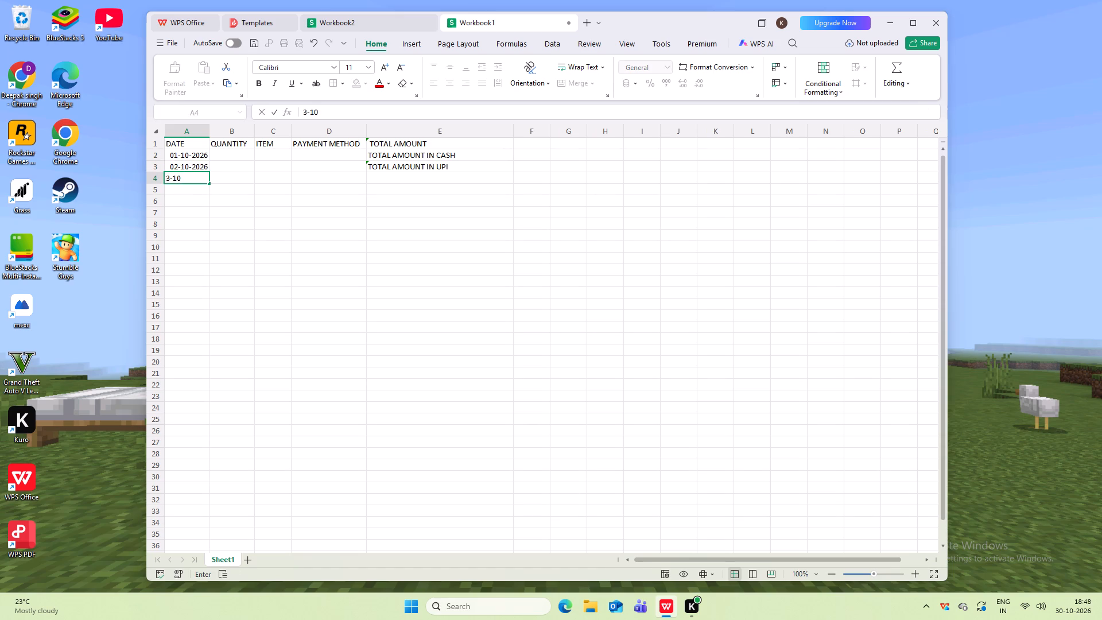
{"action": "type", "text": "-26"}
{"action": "key", "text": "Return"}
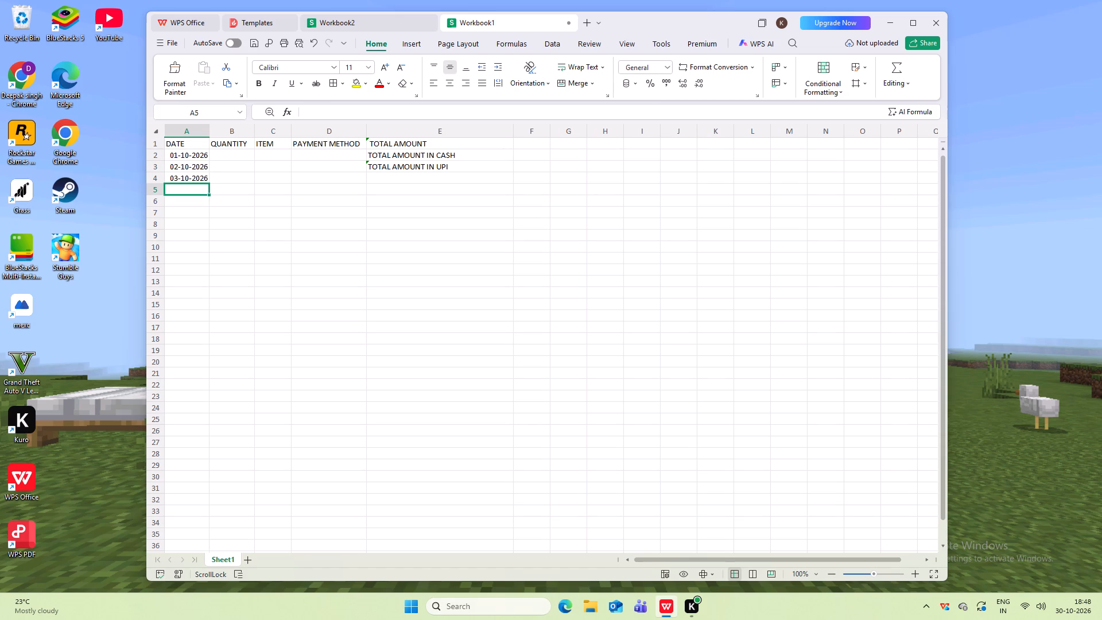
Enter the consecutive dates 4-10-26 through 8-10-26 in cells A5 to A9 of the DATE column.
{"action": "key", "text": "4"}
{"action": "type", "text": "-10-26"}
{"action": "key", "text": "Return"}
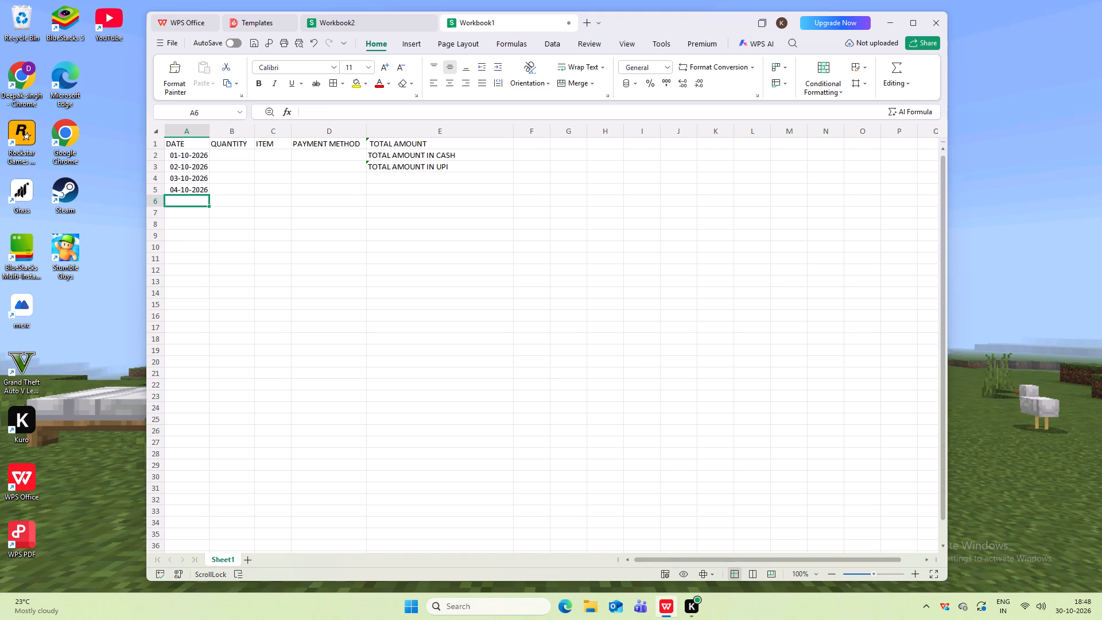
{"action": "type", "text": "5-10-26"}
{"action": "key", "text": "Return"}
{"action": "type", "text": "6-10-26"}
{"action": "key", "text": "Return"}
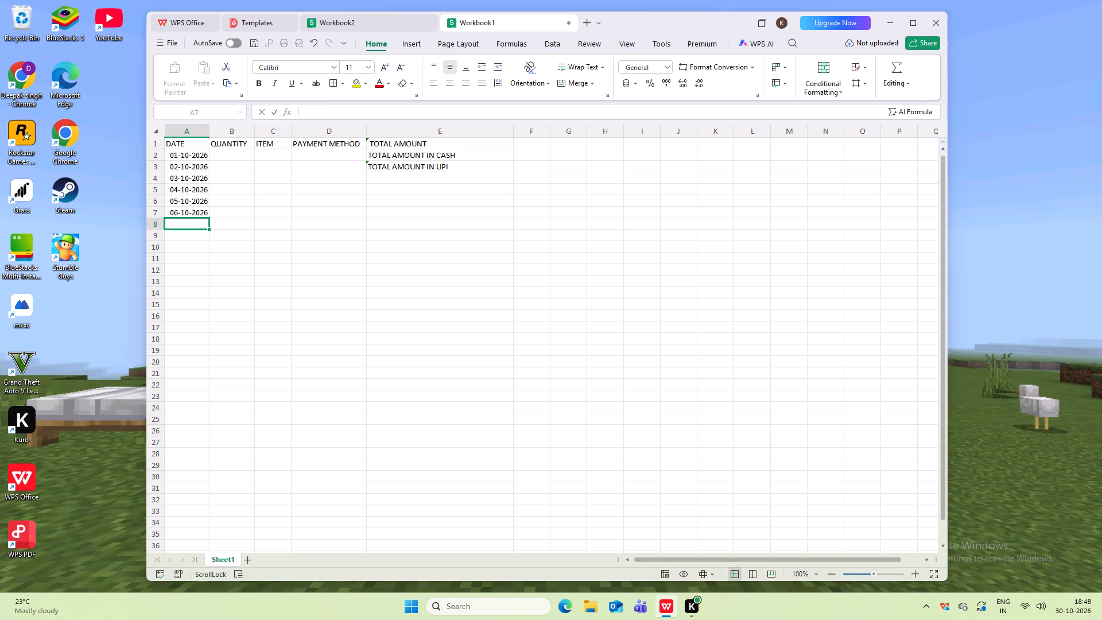
{"action": "type", "text": "7-10-26"}
{"action": "key", "text": "Return"}
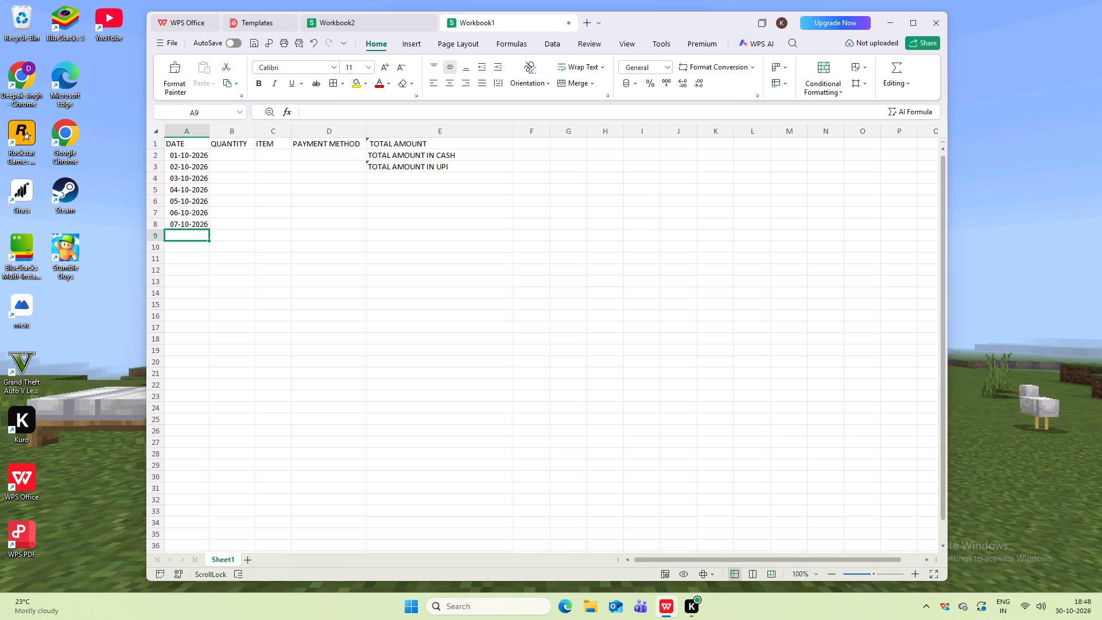
{"action": "type", "text": "8-10-26"}
{"action": "key", "text": "Return"}
Enter the dates 9-10-26, 10-10-26 and 11-10-26 in cells A10 to A12 of the DATE column.
{"action": "key", "text": "3"}
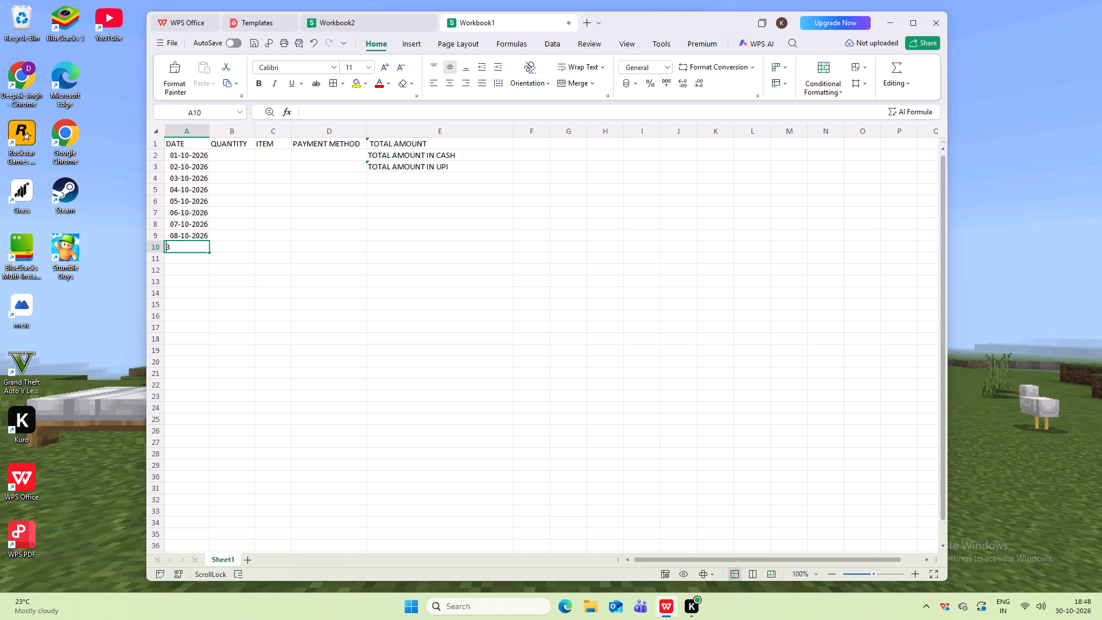
{"action": "key", "text": "BackSpace"}
{"action": "type", "text": "9-10-26"}
{"action": "key", "text": "Return"}
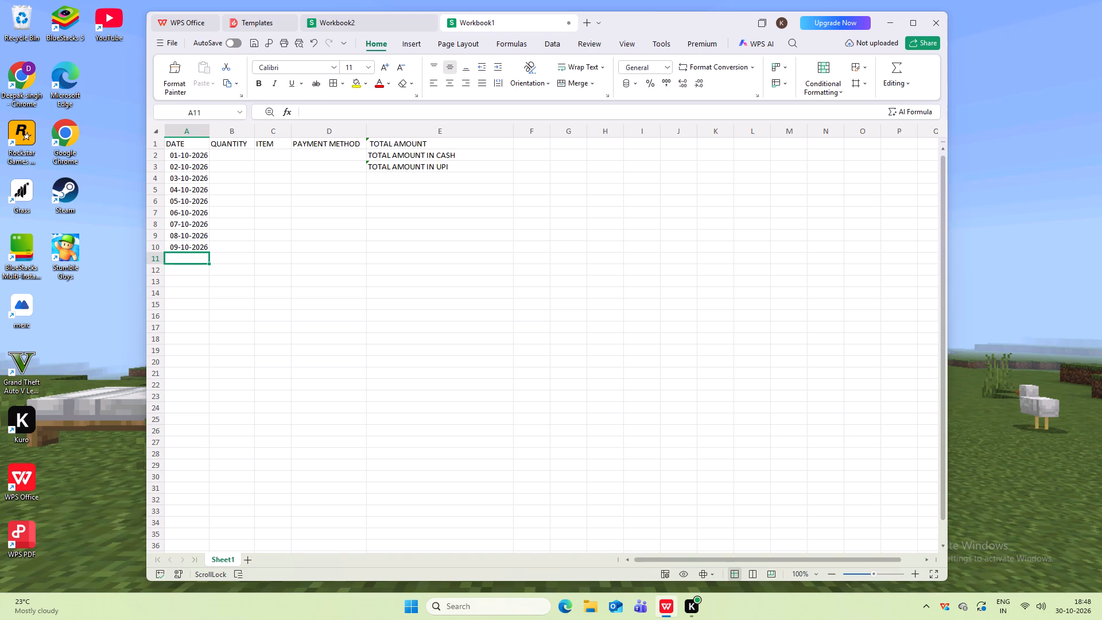
{"action": "type", "text": "10-10-26"}
{"action": "key", "text": "Return"}
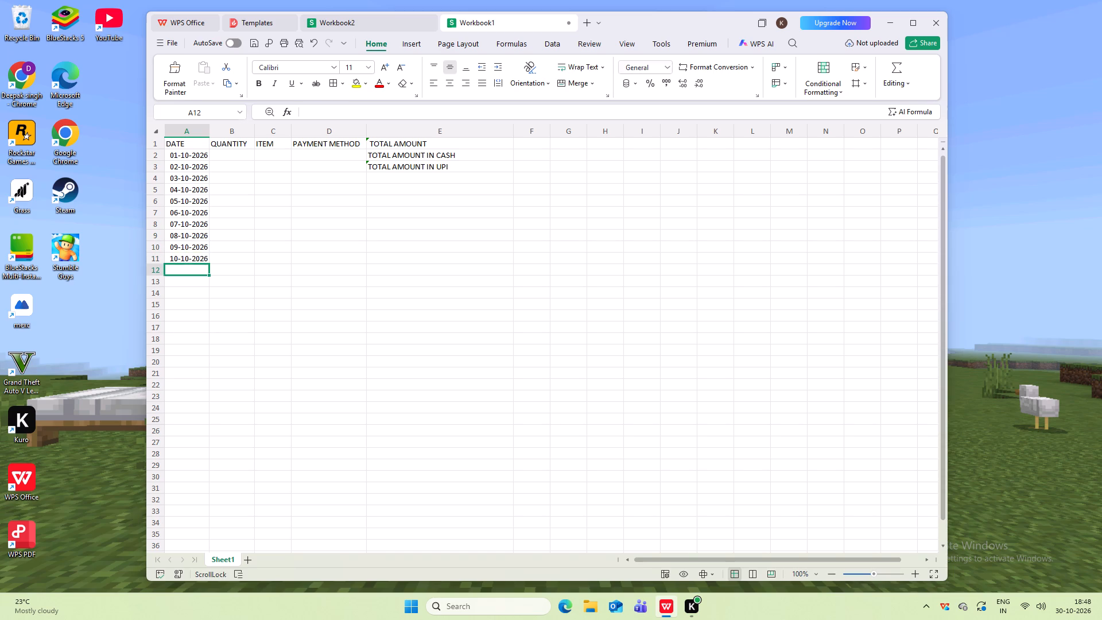
{"action": "type", "text": "11-"}
{"action": "type", "text": "10"}
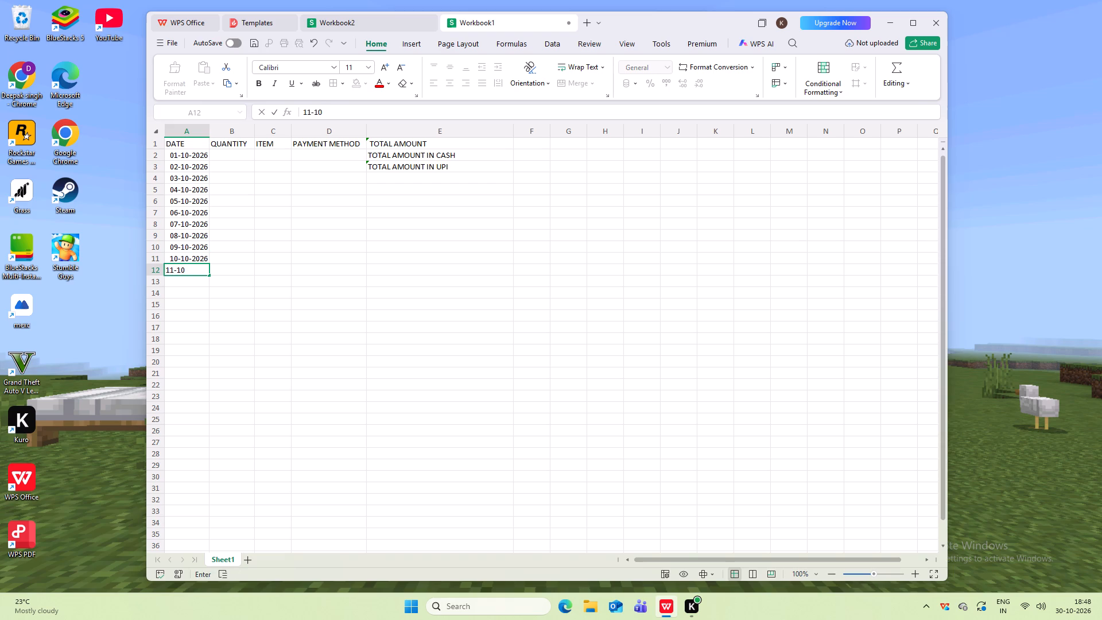
{"action": "type", "text": "-26"}
{"action": "key", "text": "Return"}
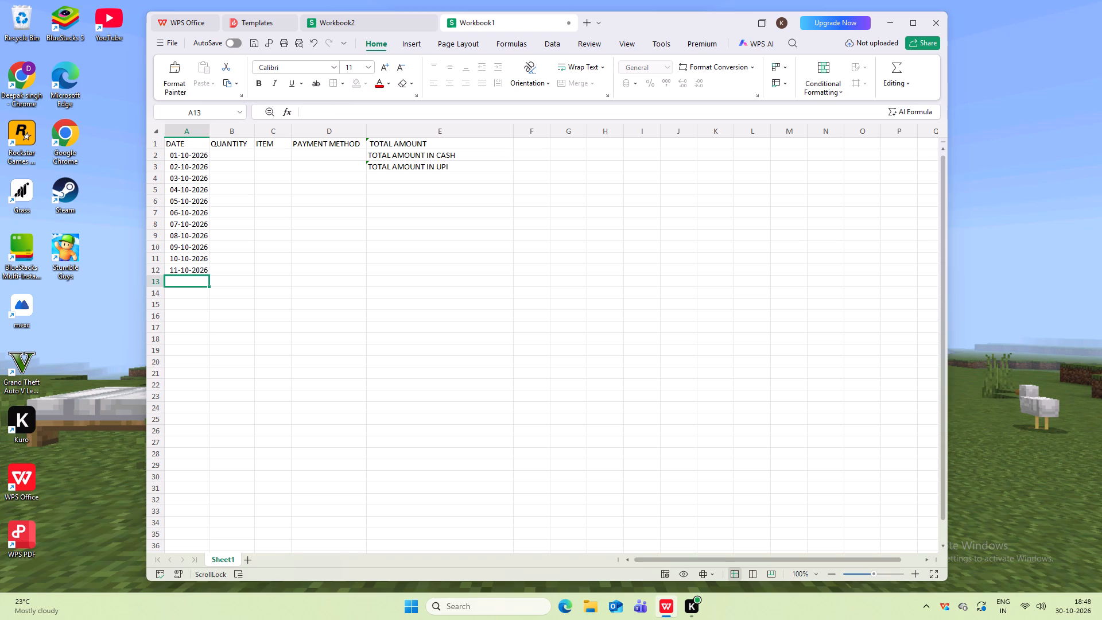
Enter the dates 12-10-26 and 13-10-26 in cells A13 and A14 of the DATE column.
{"action": "type", "text": "11"}
{"action": "key", "text": "BackSpace"}
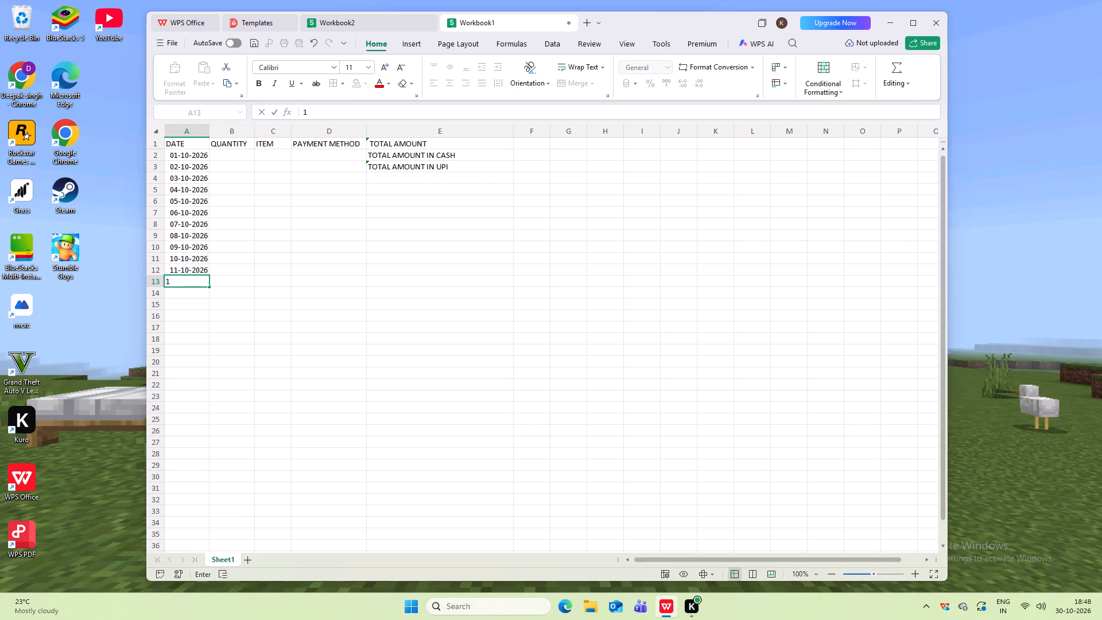
{"action": "type", "text": "2-10-26"}
{"action": "key", "text": "Return"}
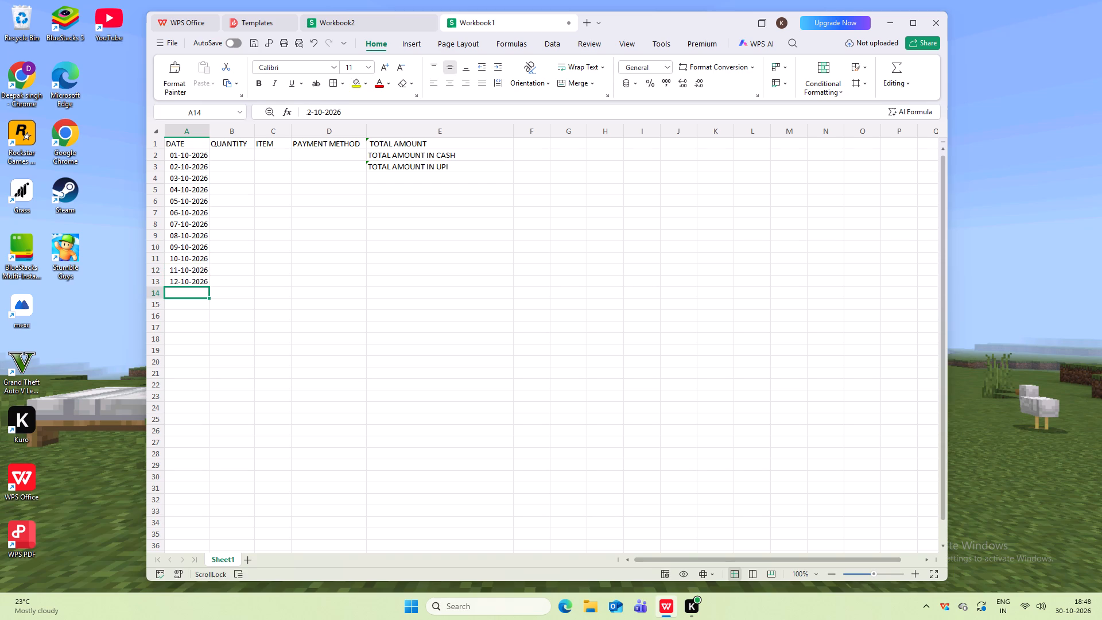
{"action": "type", "text": "-13-"}
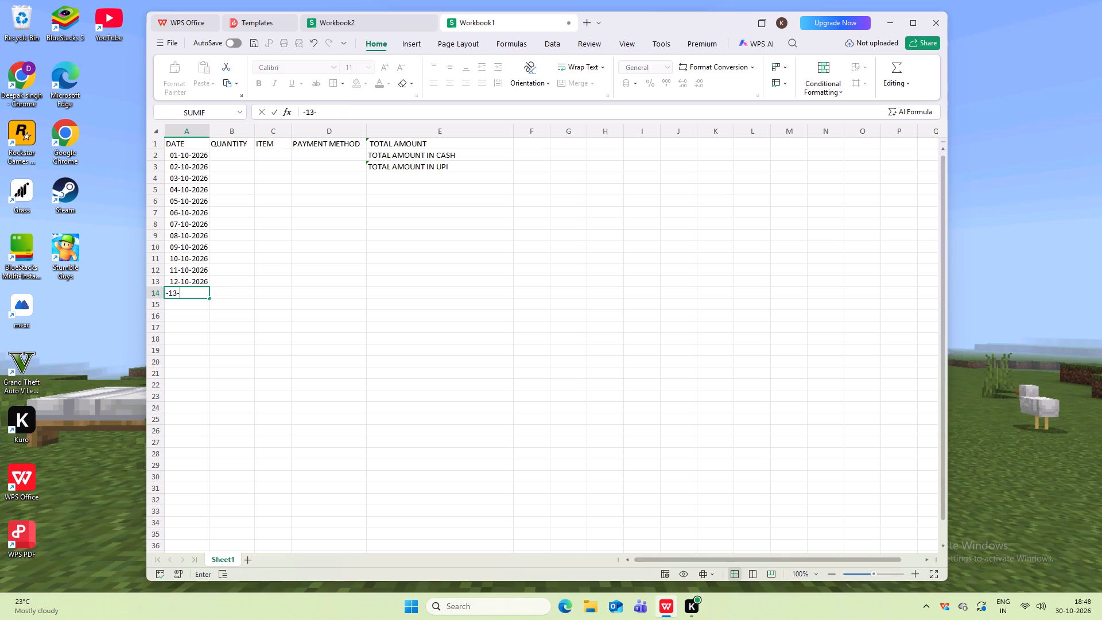
{"action": "key", "text": "BackSpace"}
{"action": "key", "text": "BackSpace"}
{"action": "key", "text": "BackSpace"}
{"action": "key", "text": "BackSpace"}
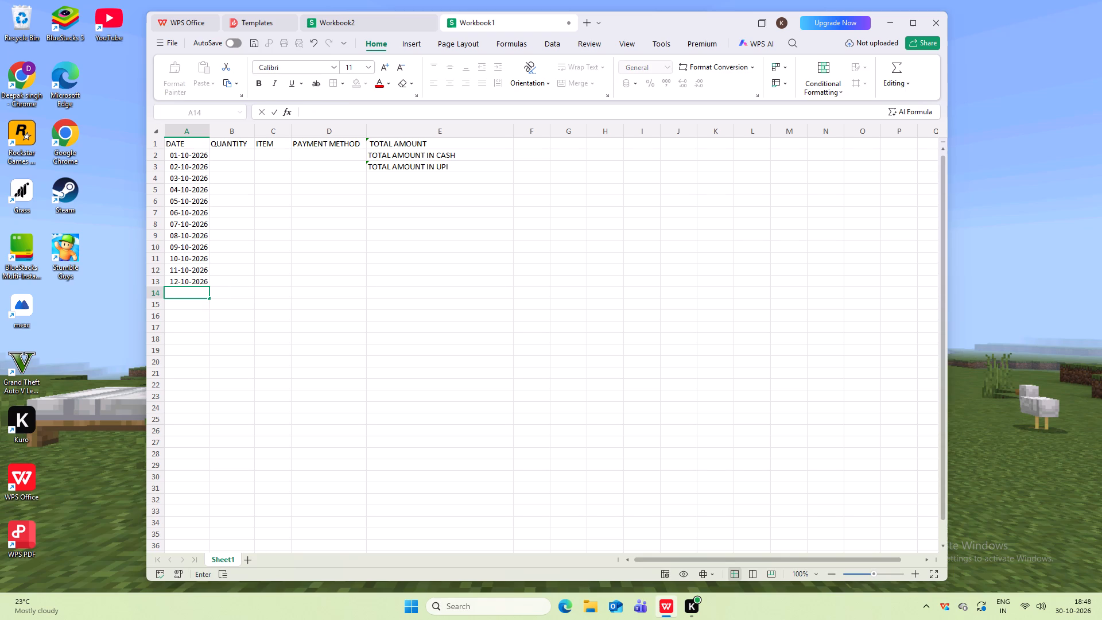
{"action": "type", "text": "13-"}
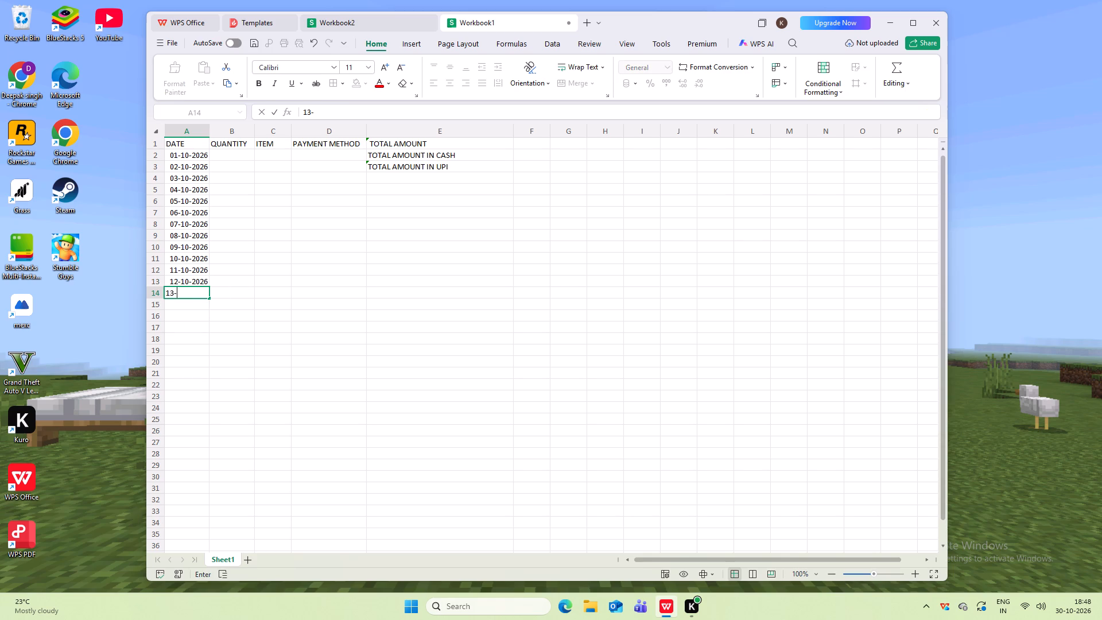
{"action": "type", "text": "10-26"}
{"action": "key", "text": "Return"}
Enter the dates 14-10-26 and 15-10-26 in cells A15 and A16 of the DATE column.
{"action": "key", "text": "minus"}
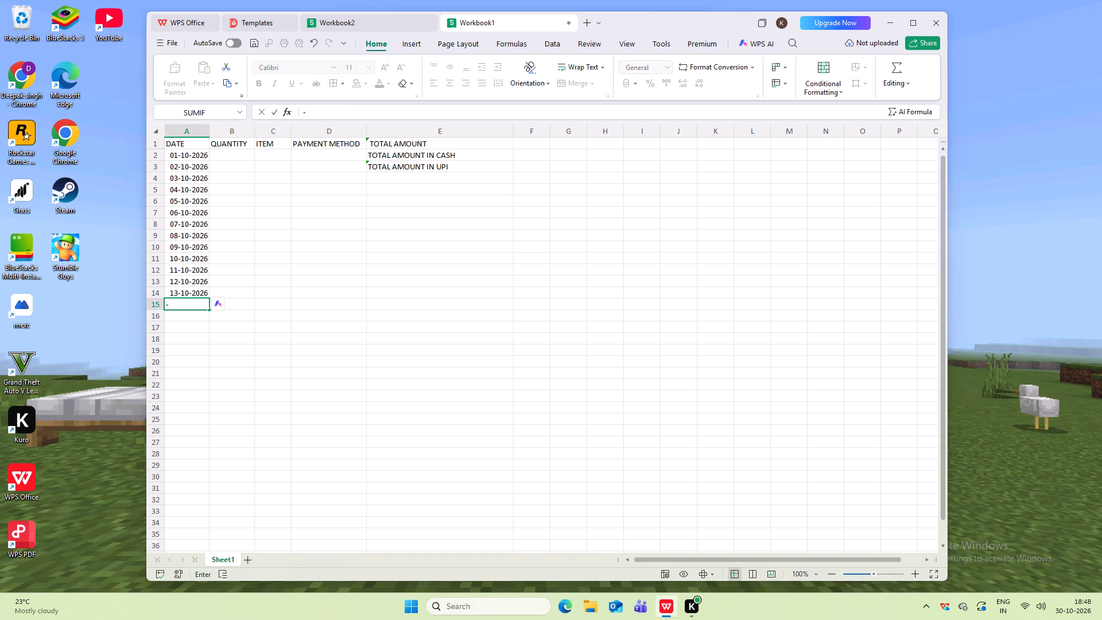
{"action": "key", "text": "BackSpace"}
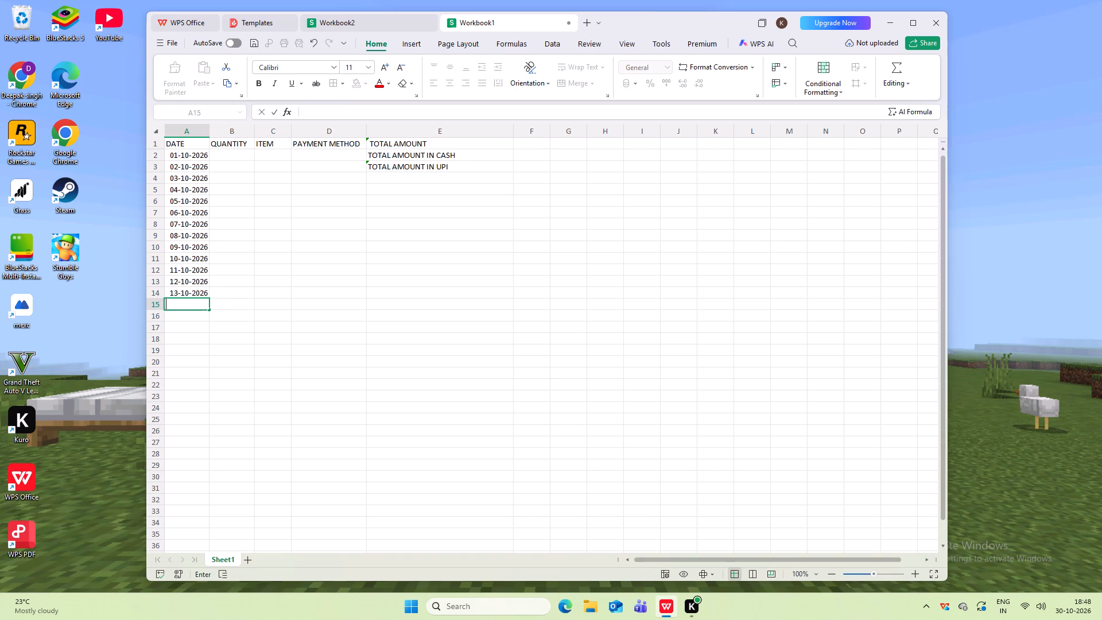
{"action": "type", "text": "14-10-26"}
{"action": "key", "text": "Return"}
{"action": "key", "text": "minus"}
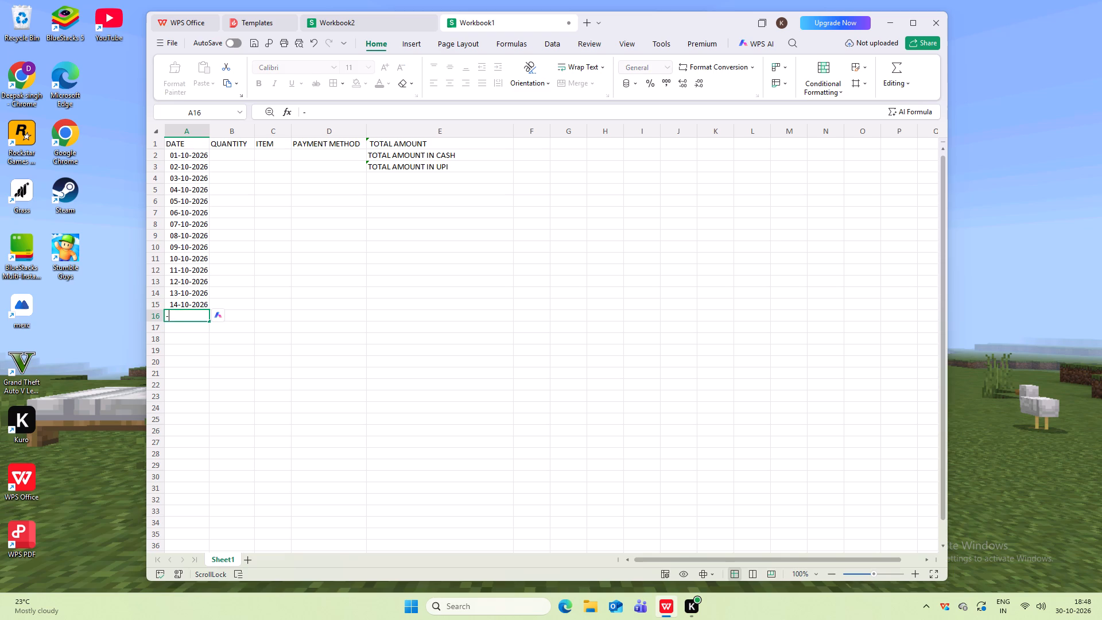
{"action": "key", "text": "BackSpace"}
{"action": "type", "text": "15-"}
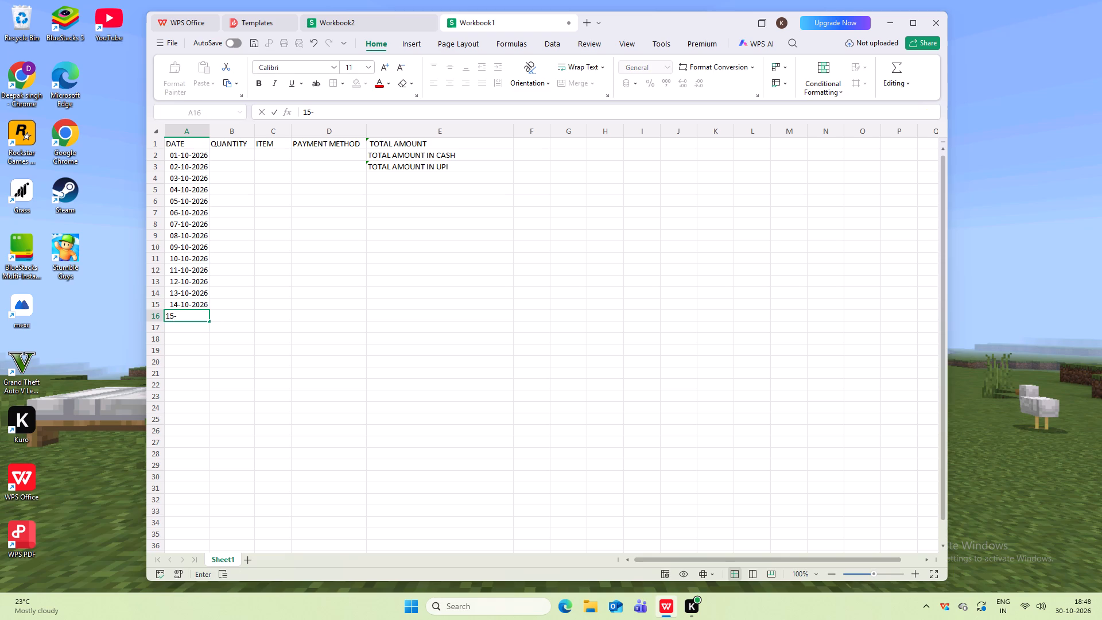
{"action": "type", "text": "10-"}
{"action": "type", "text": "26"}
{"action": "key", "text": "Return"}
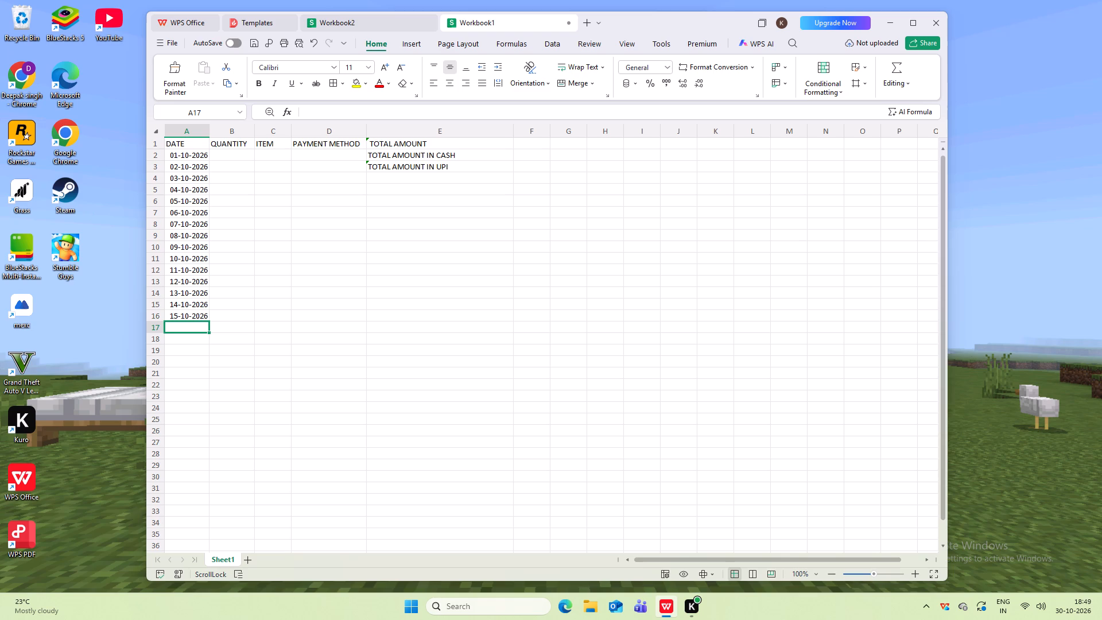
Enter the consecutive dates 16-10-26 through 20-10-26 in cells A17 to A21 of the DATE column.
{"action": "type", "text": "16-"}
{"action": "type", "text": "10-26"}
{"action": "key", "text": "Return"}
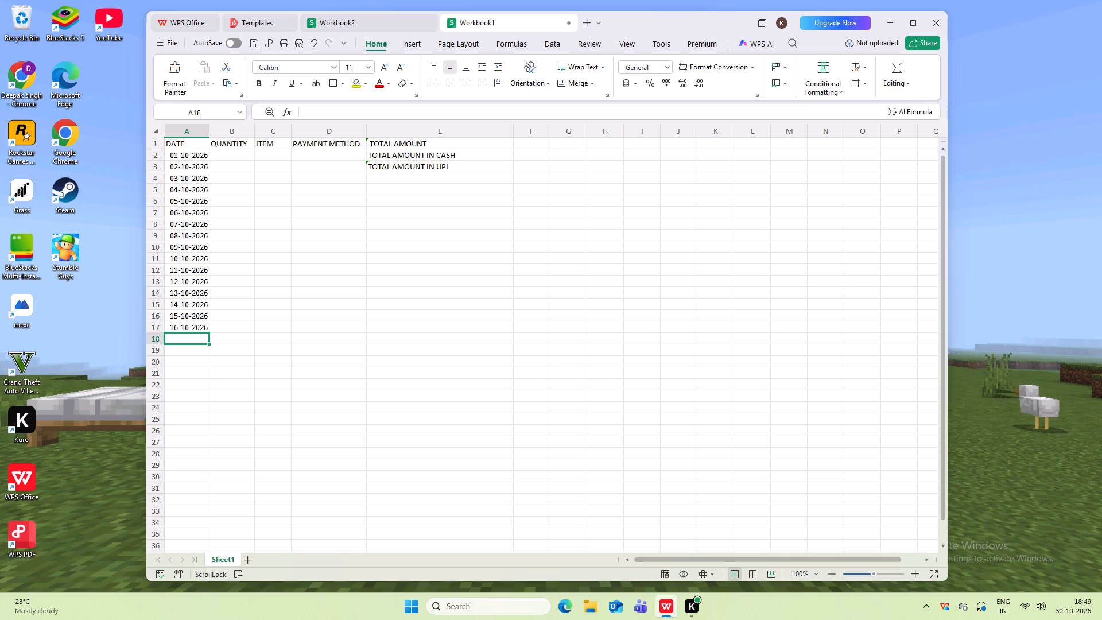
{"action": "key", "text": "minus"}
{"action": "key", "text": "BackSpace"}
{"action": "type", "text": "17-10-26"}
{"action": "key", "text": "Return"}
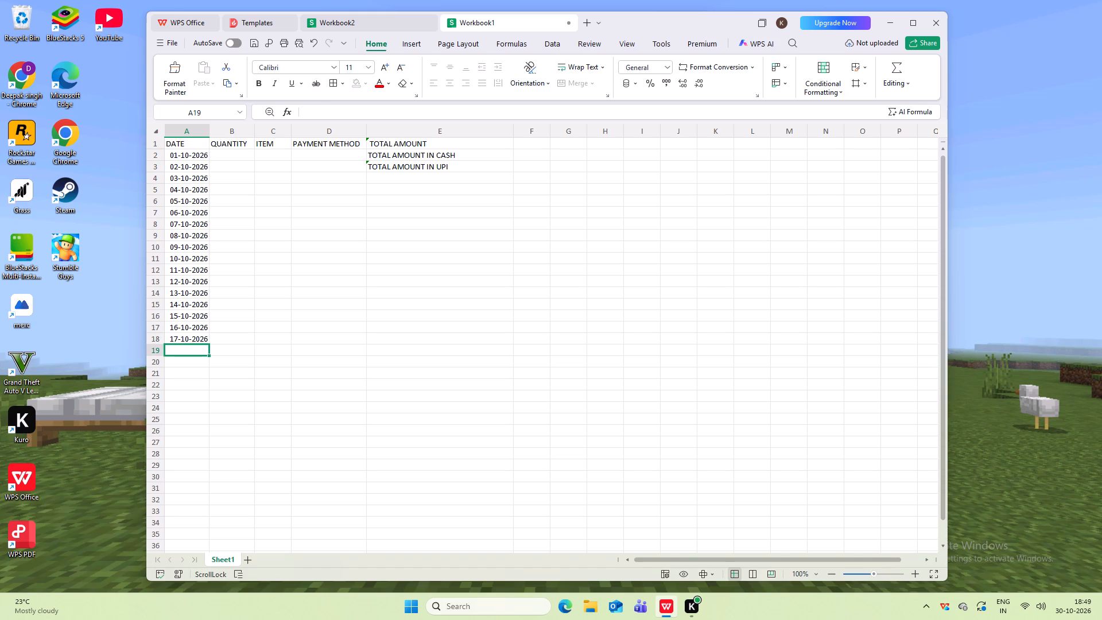
{"action": "type", "text": "18-10-26"}
{"action": "key", "text": "Return"}
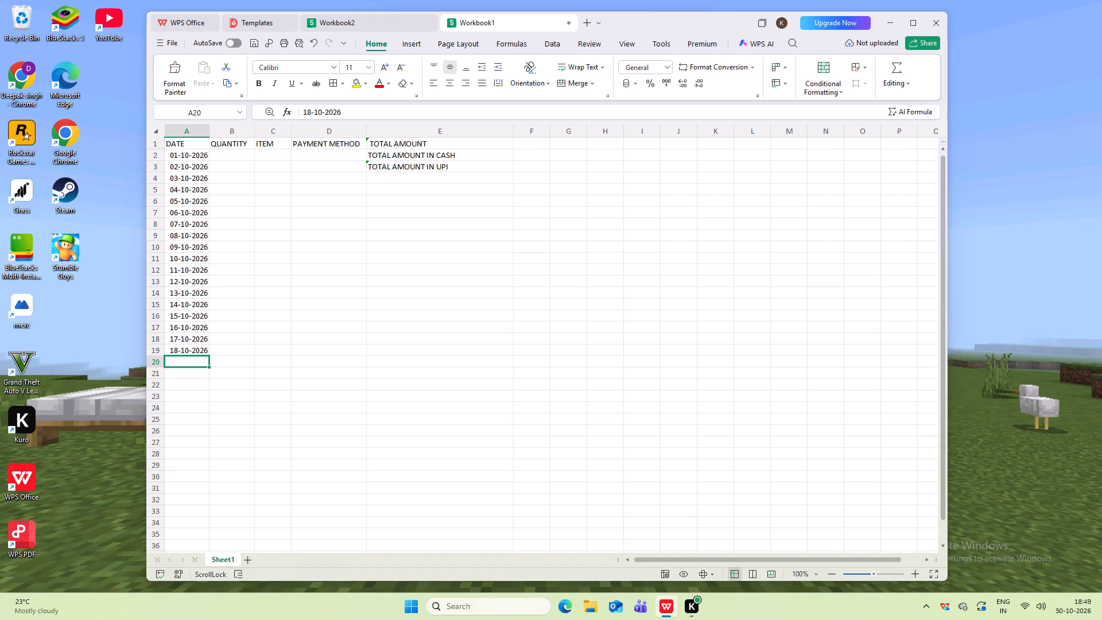
{"action": "type", "text": "19-10-26"}
{"action": "key", "text": "Return"}
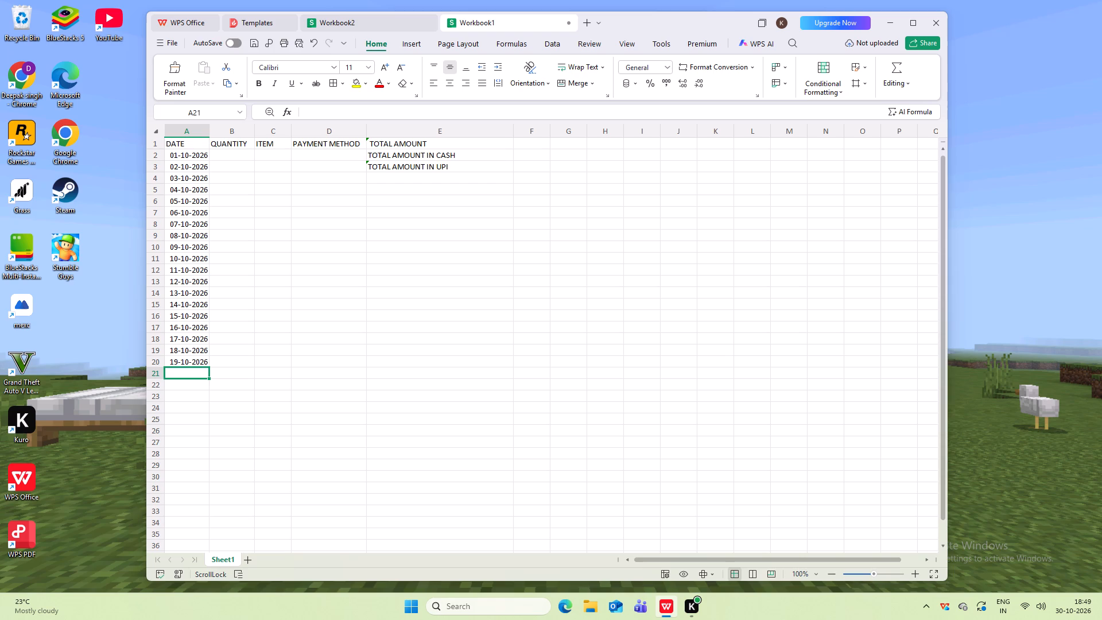
{"action": "type", "text": "20-10-26"}
{"action": "key", "text": "Return"}
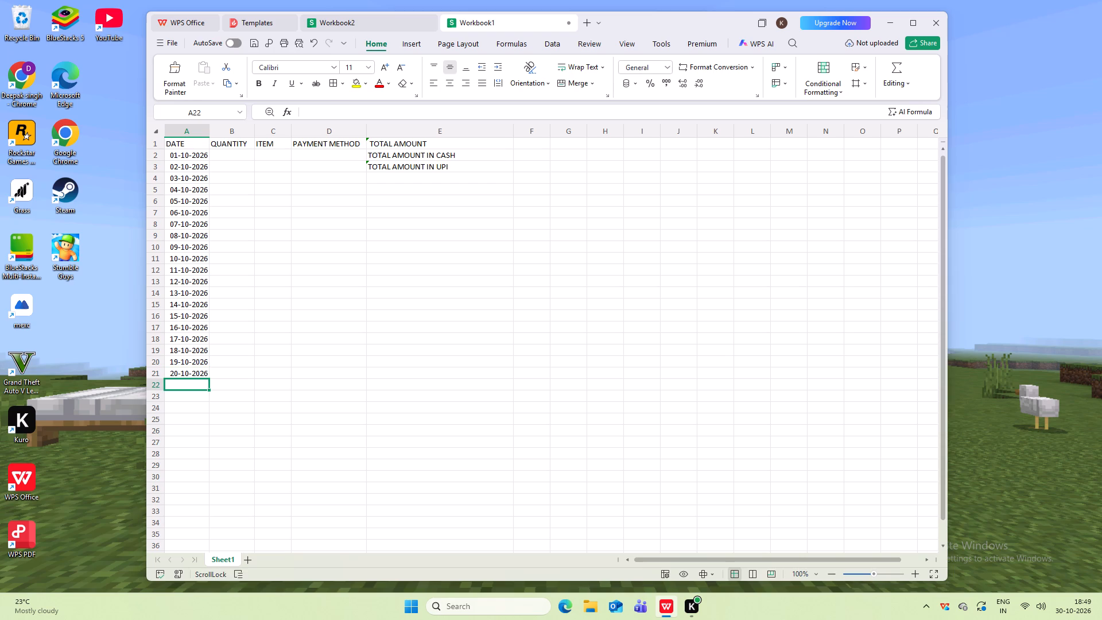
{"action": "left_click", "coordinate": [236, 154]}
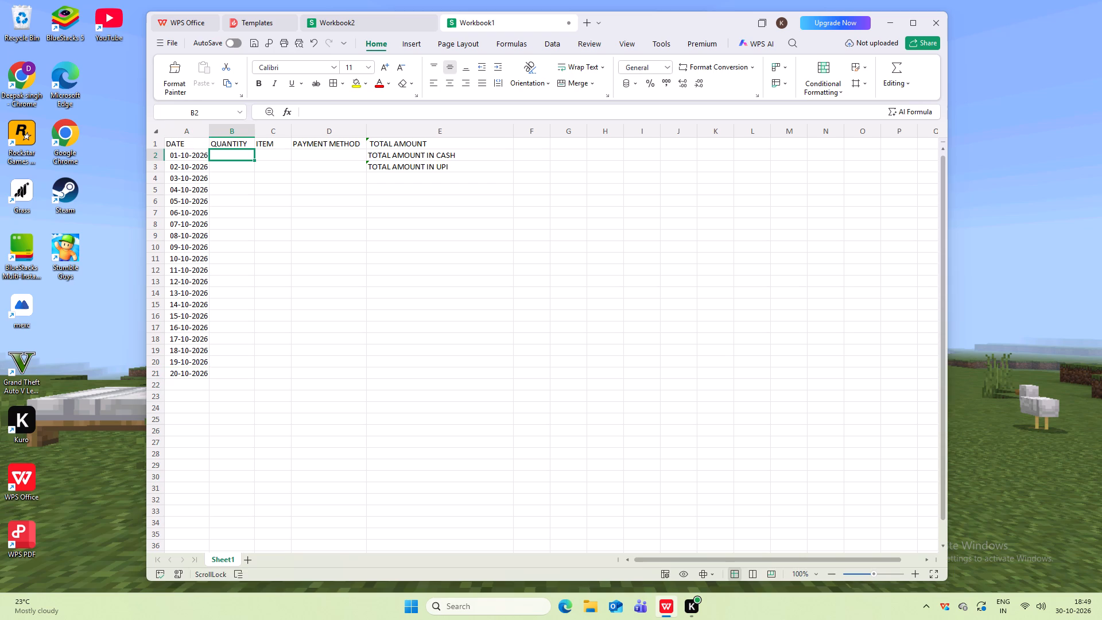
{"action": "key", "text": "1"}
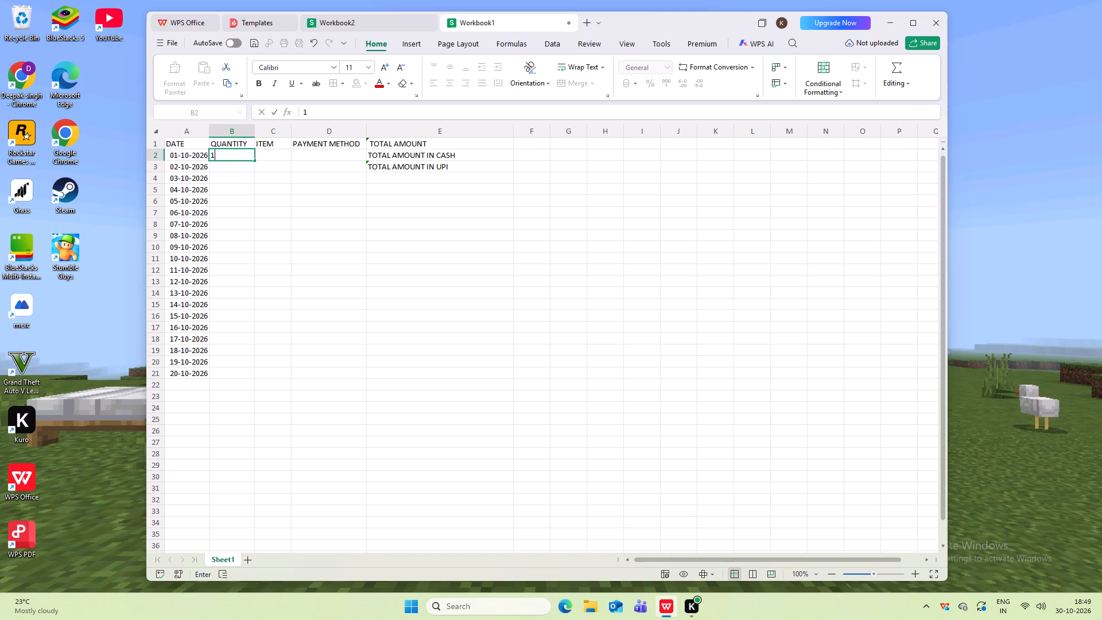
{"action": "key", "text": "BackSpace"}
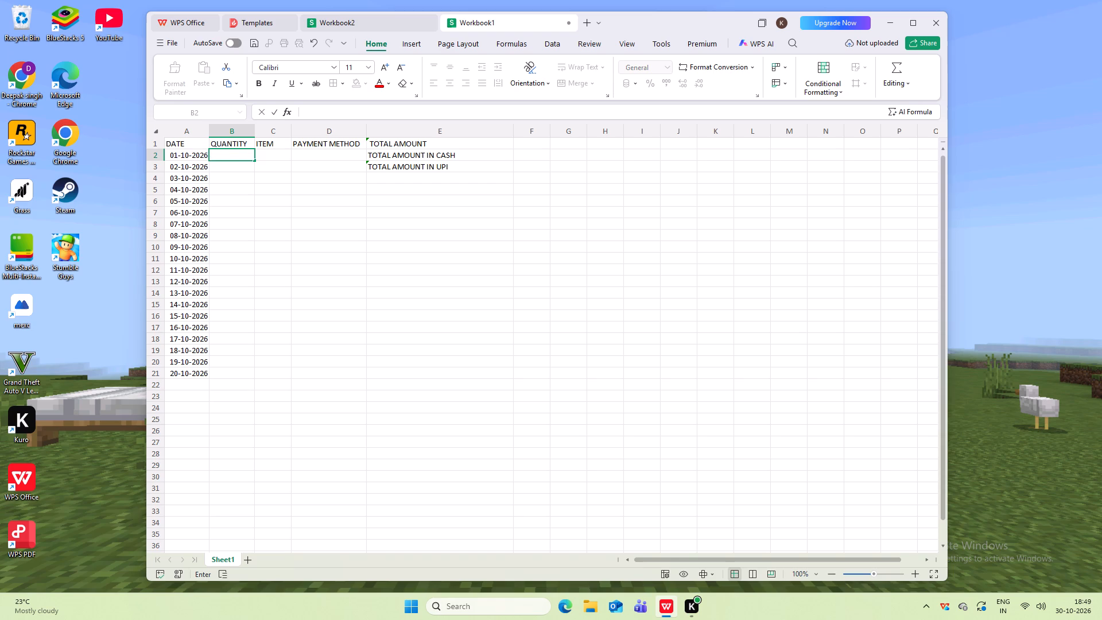
Enter SHAMPOO in cell C2 of the ITEM column and widen column C to fit it.
{"action": "left_click", "coordinate": [271, 156]}
{"action": "type", "text": "SHAMPOO"}
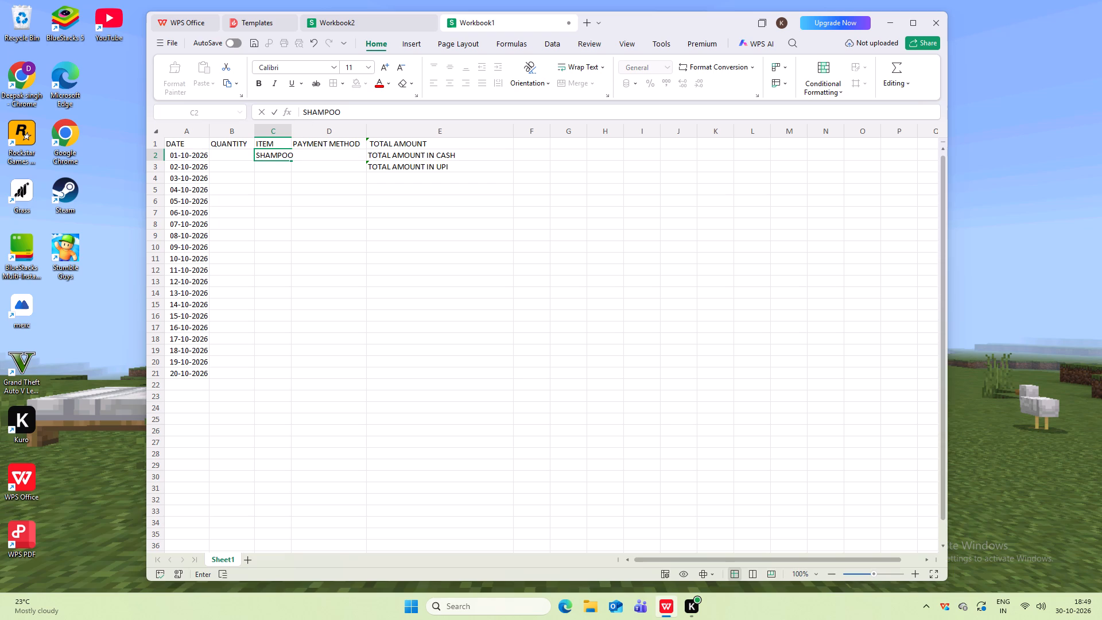
{"action": "left_click_drag", "start_coordinate": [291, 130], "coordinate": [296, 131]}
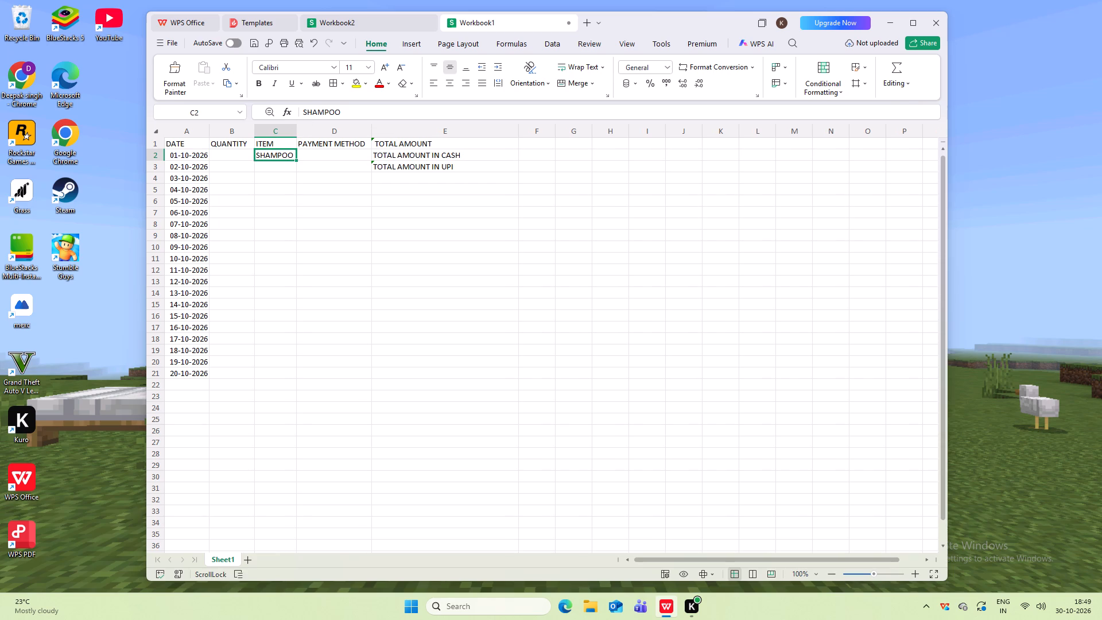
Enter the items DETOL, NIRMA, MILK, GHEE and PETROL in cells C3 to C7 of the ITEM column.
{"action": "left_click", "coordinate": [266, 169]}
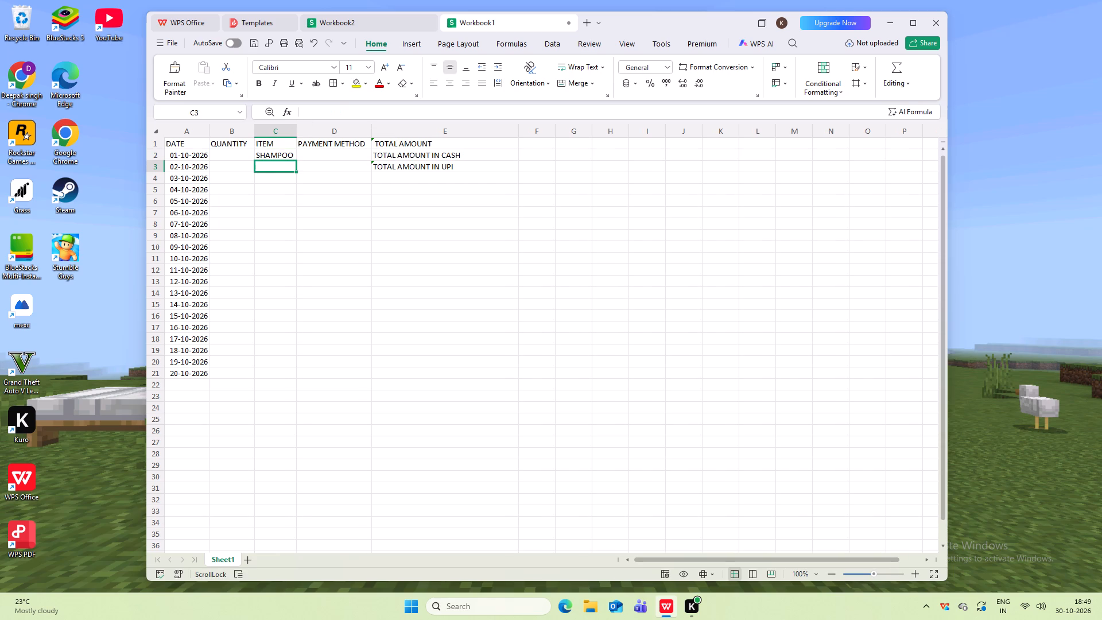
{"action": "type", "text": "DETOL"}
{"action": "key", "text": "Return"}
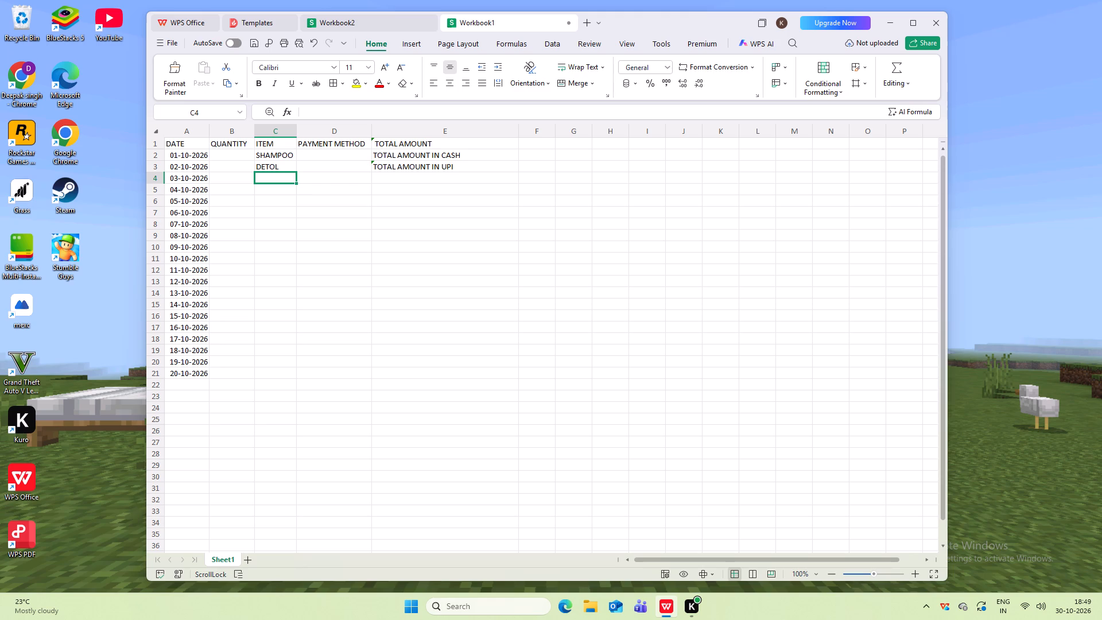
{"action": "type", "text": "NIRMA"}
{"action": "key", "text": "Return"}
{"action": "type", "text": "MILK"}
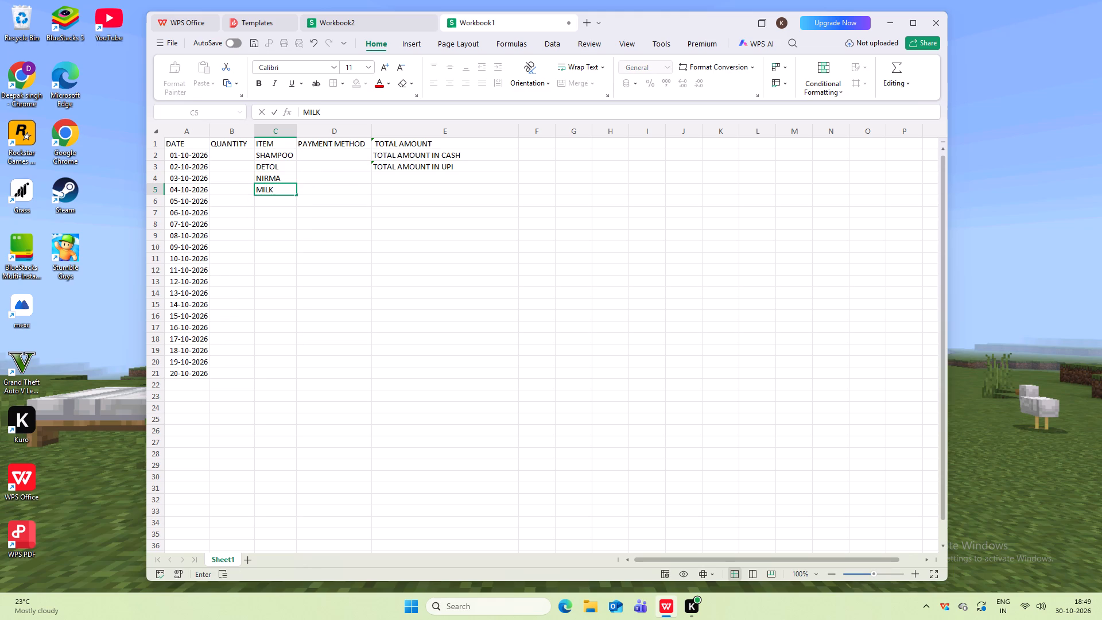
{"action": "key", "text": "Return"}
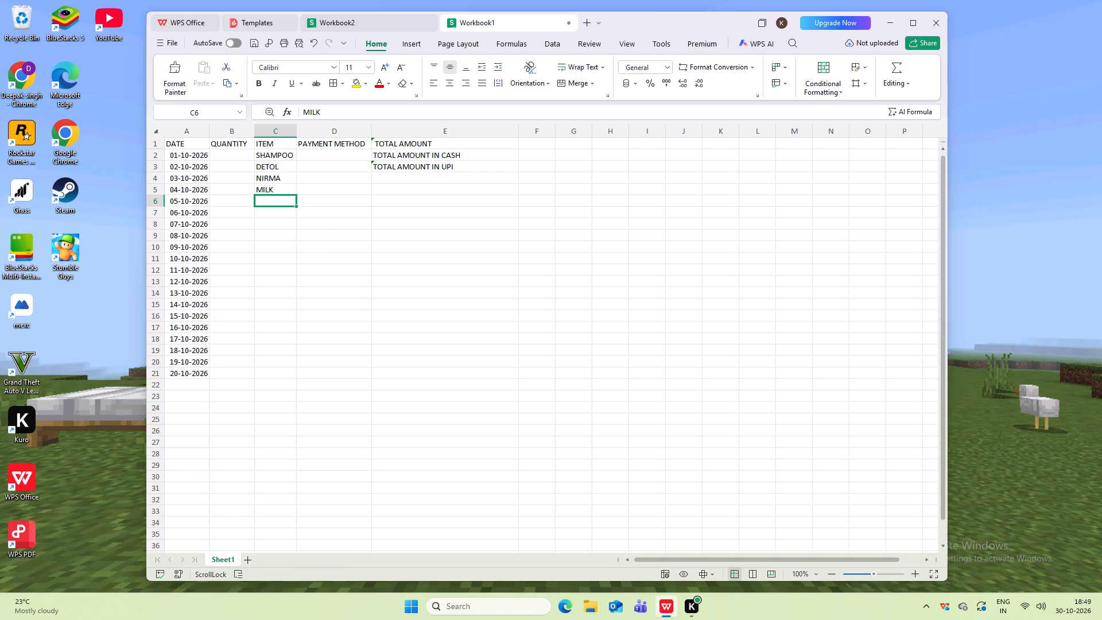
{"action": "type", "text": "GHEE"}
{"action": "key", "text": "Return"}
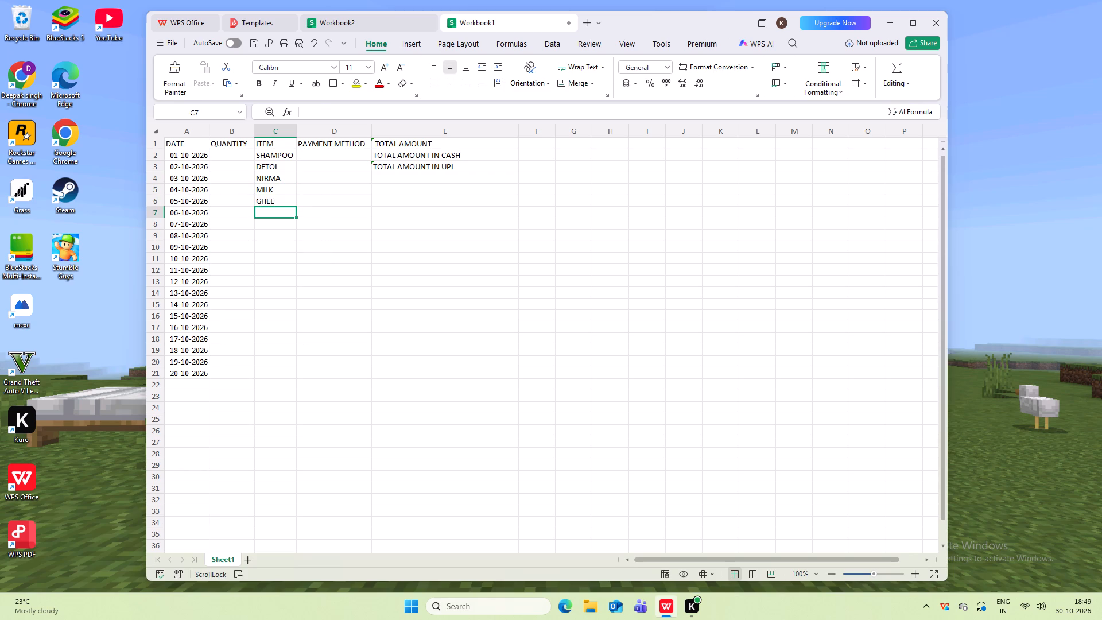
{"action": "type", "text": "PETROL"}
{"action": "key", "text": "Return"}
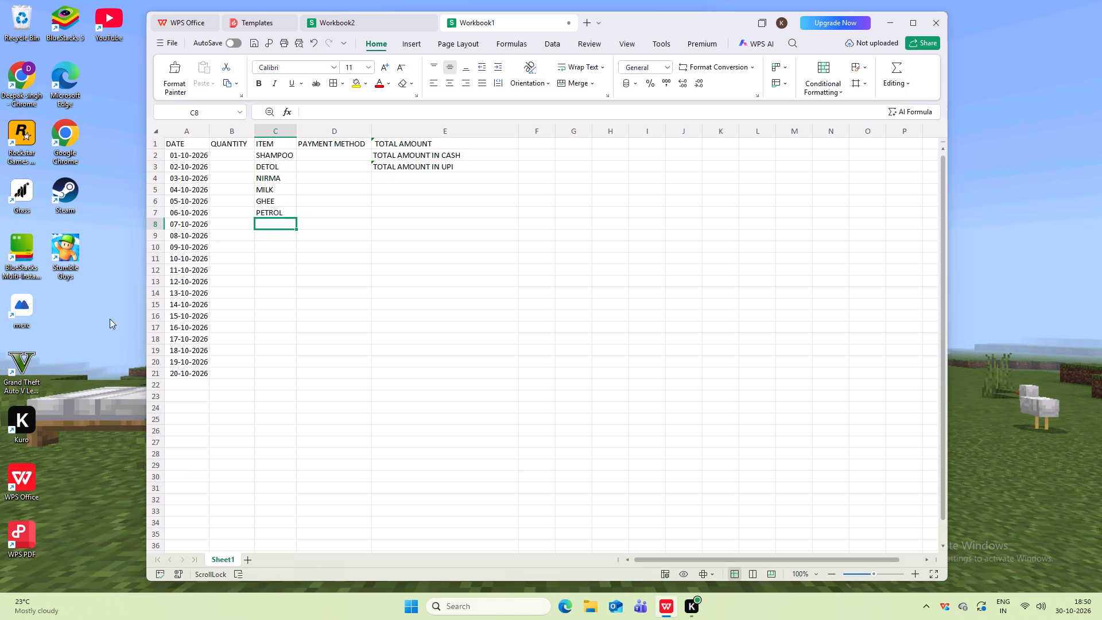
Enter MOBILE PHONE in cell C8 of the ITEM column and widen column C to fit it.
{"action": "type", "text": "MOBIKL"}
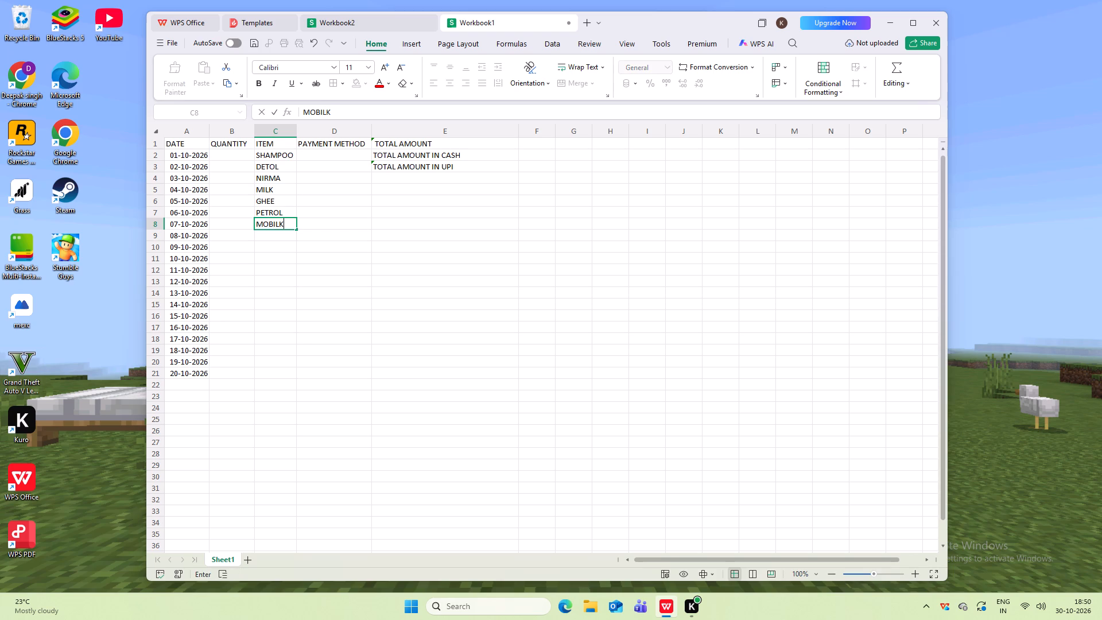
{"action": "key", "text": "BackSpace"}
{"action": "type", "text": "E PHONME"}
{"action": "key", "text": "BackSpace"}
{"action": "key", "text": "BackSpace"}
{"action": "key", "text": "e"}
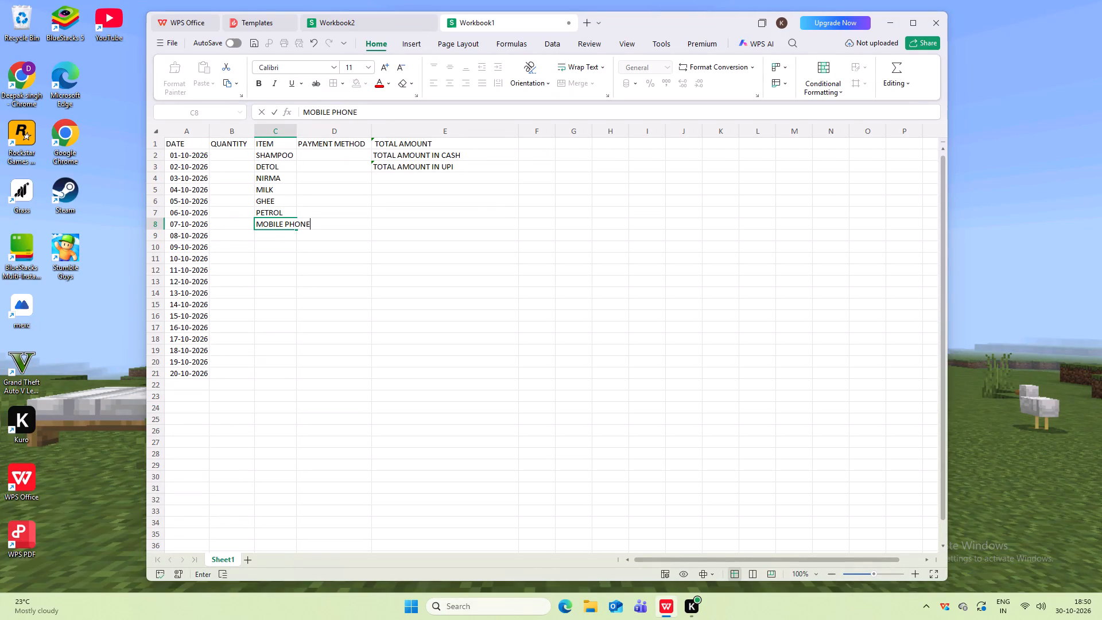
{"action": "left_click_drag", "start_coordinate": [296, 131], "coordinate": [309, 140]}
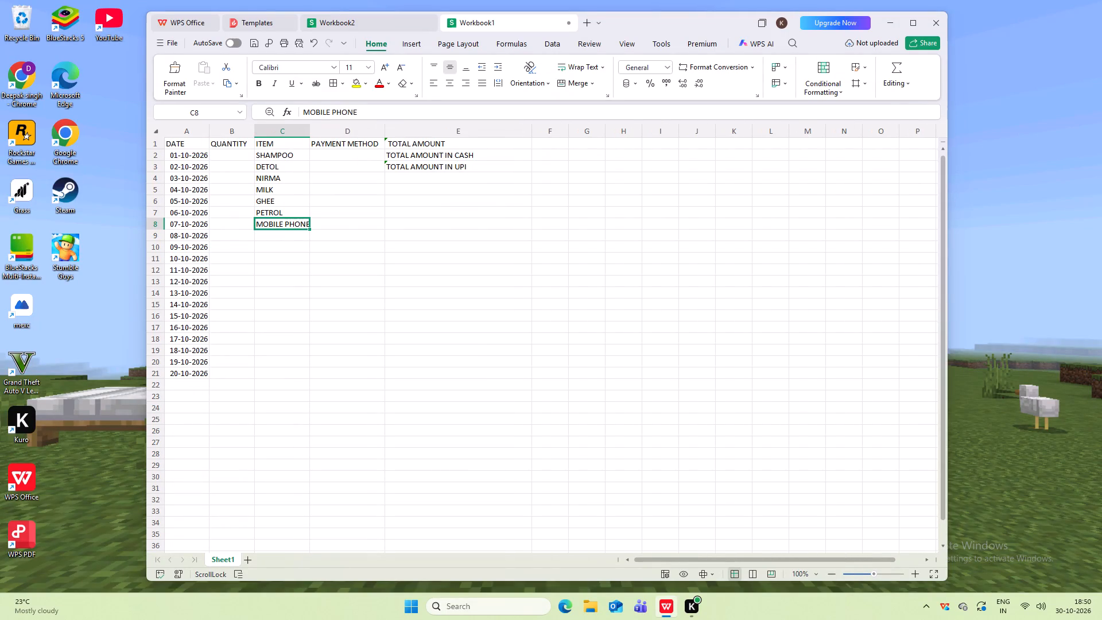
Enter the items SPEAKER, CHARGER, RICE and GEHU in cells C9 to C12 of the ITEM column.
{"action": "left_click", "coordinate": [273, 234]}
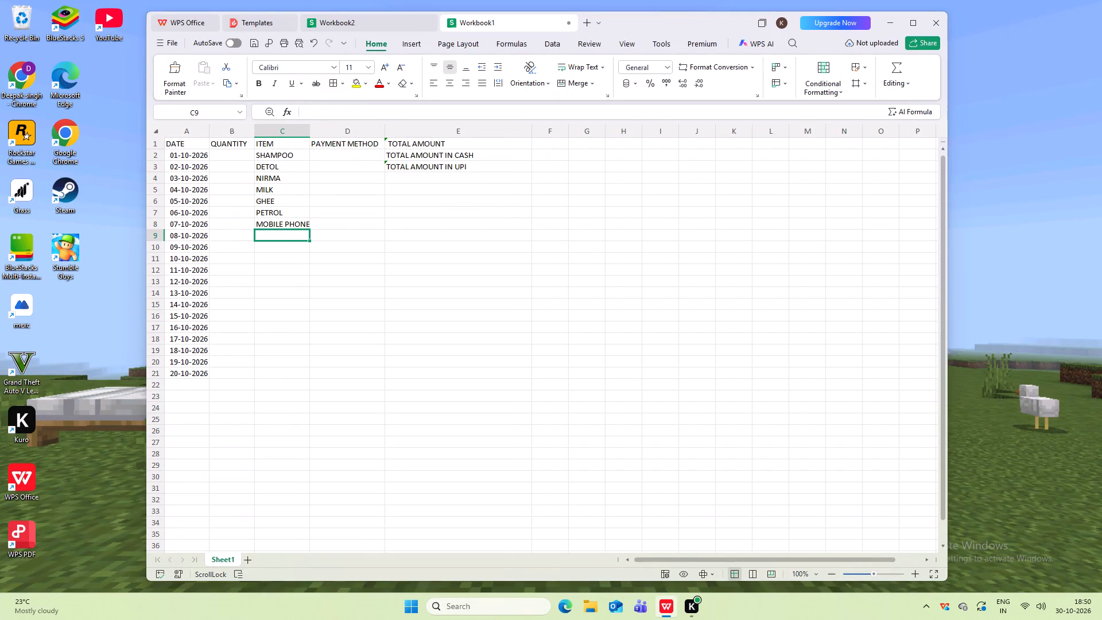
{"action": "type", "text": "SPEAKER"}
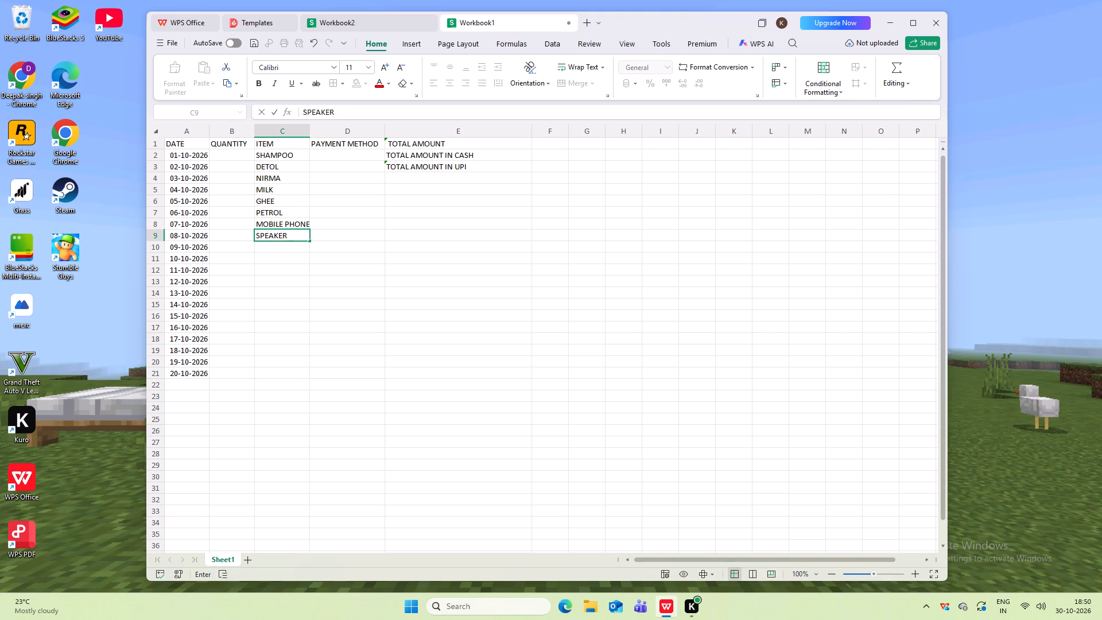
{"action": "key", "text": "Return"}
{"action": "type", "text": "CHARGER"}
{"action": "key", "text": "Return"}
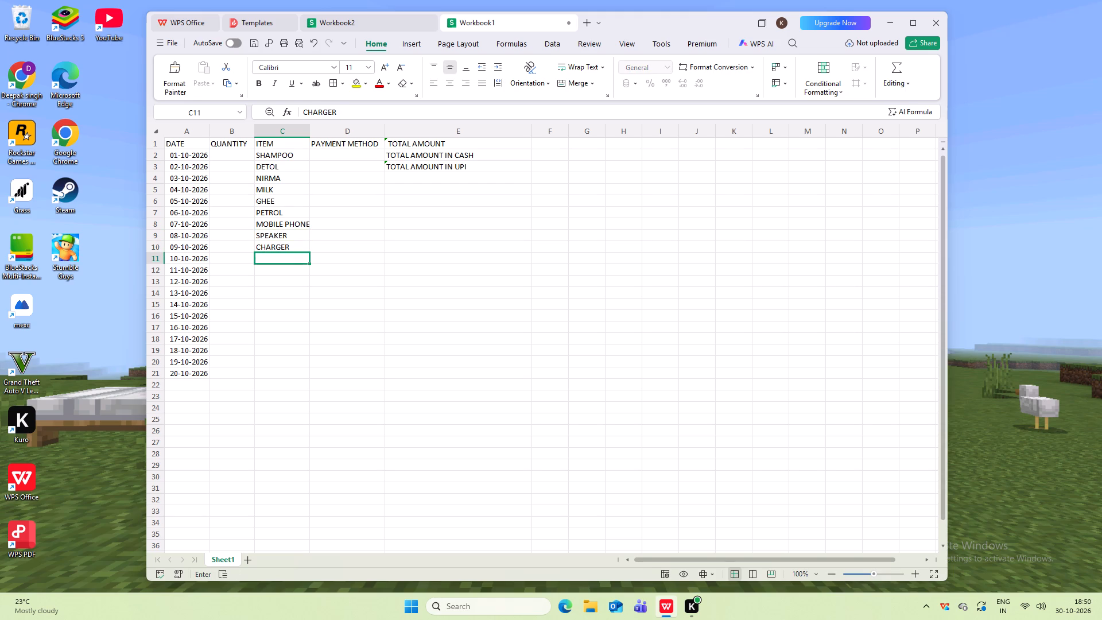
{"action": "type", "text": "RICE"}
{"action": "key", "text": "Return"}
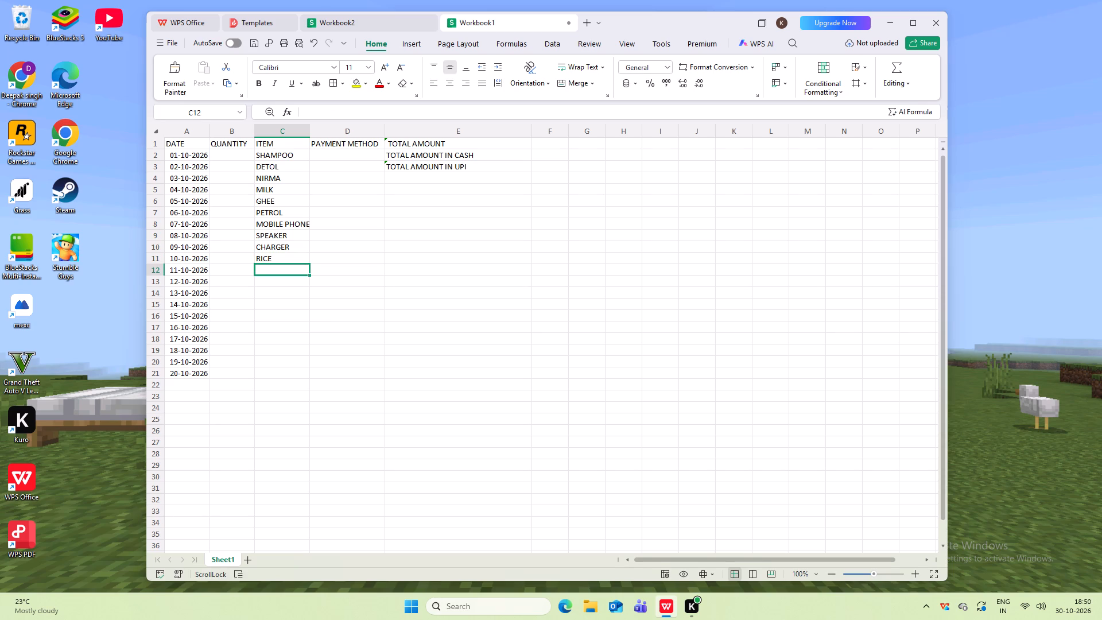
{"action": "type", "text": "GEHU"}
{"action": "key", "text": "Return"}
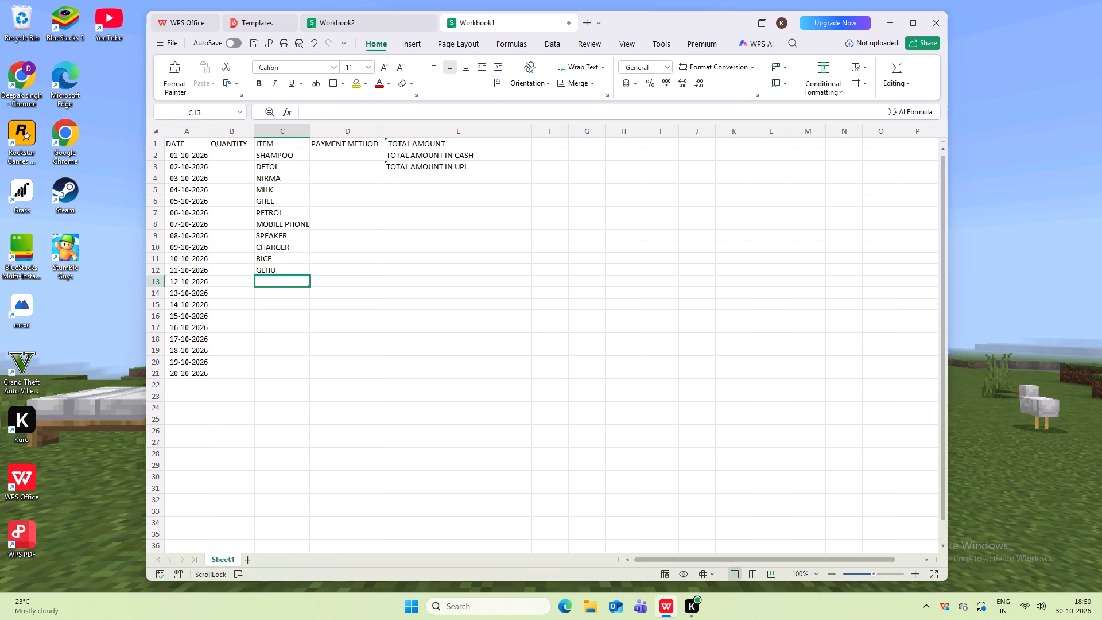
Enter the items ARHAL, MALKA and MOONG in cells C13 to C15 of the ITEM column.
{"action": "type", "text": "ARHAL"}
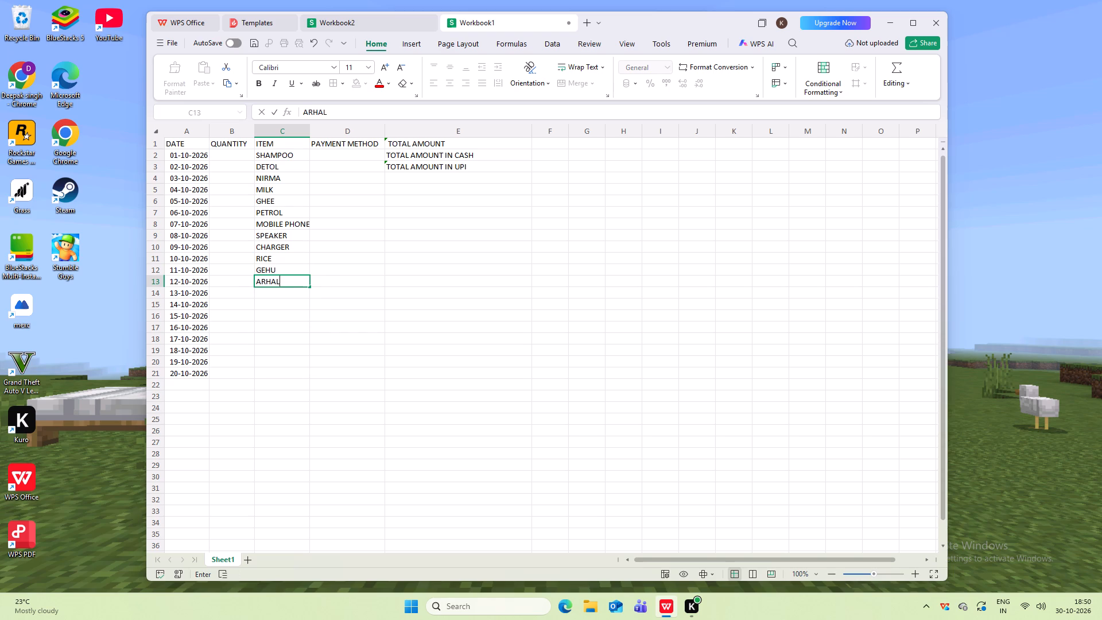
{"action": "key", "text": "Return"}
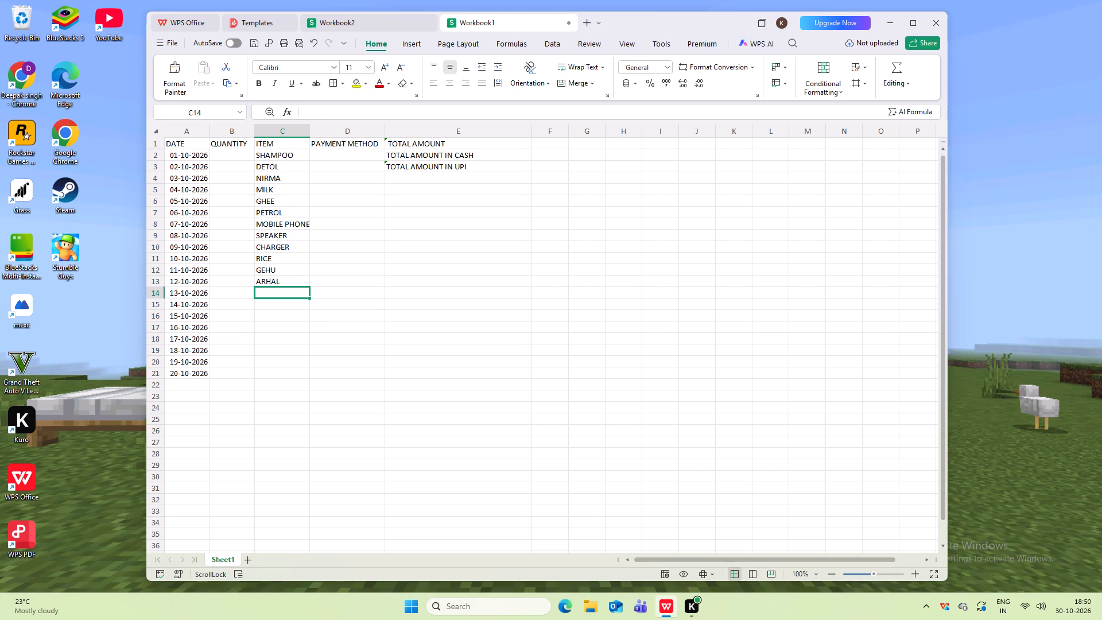
{"action": "type", "text": "MALKA"}
{"action": "key", "text": "Return"}
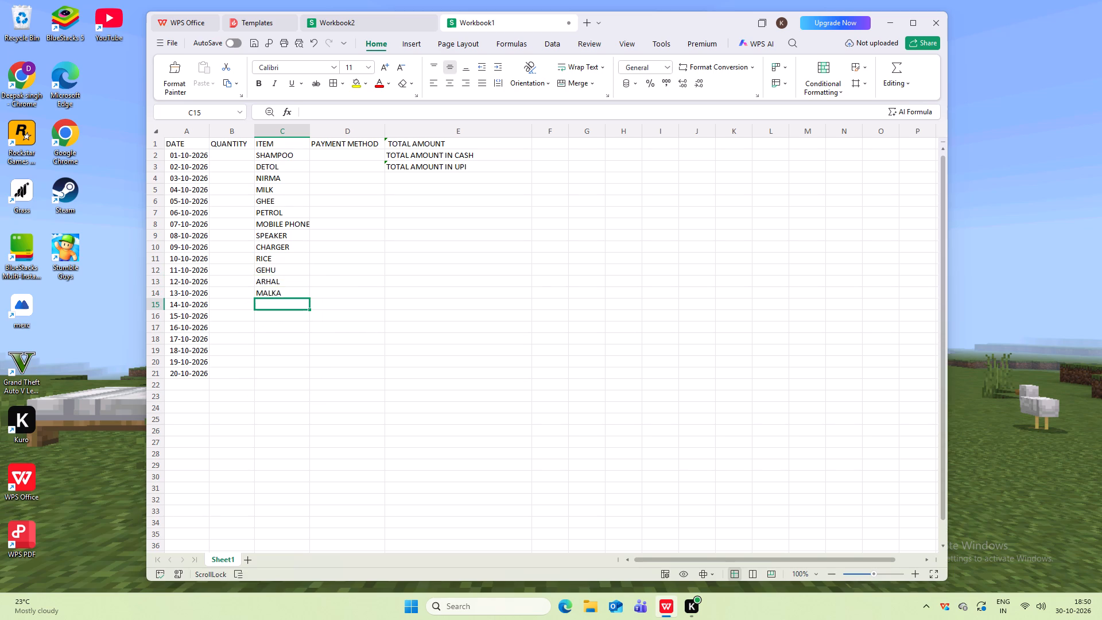
{"action": "key", "text": "comma"}
{"action": "key", "text": "BackSpace"}
{"action": "type", "text": "MOONG"}
{"action": "key", "text": "Return"}
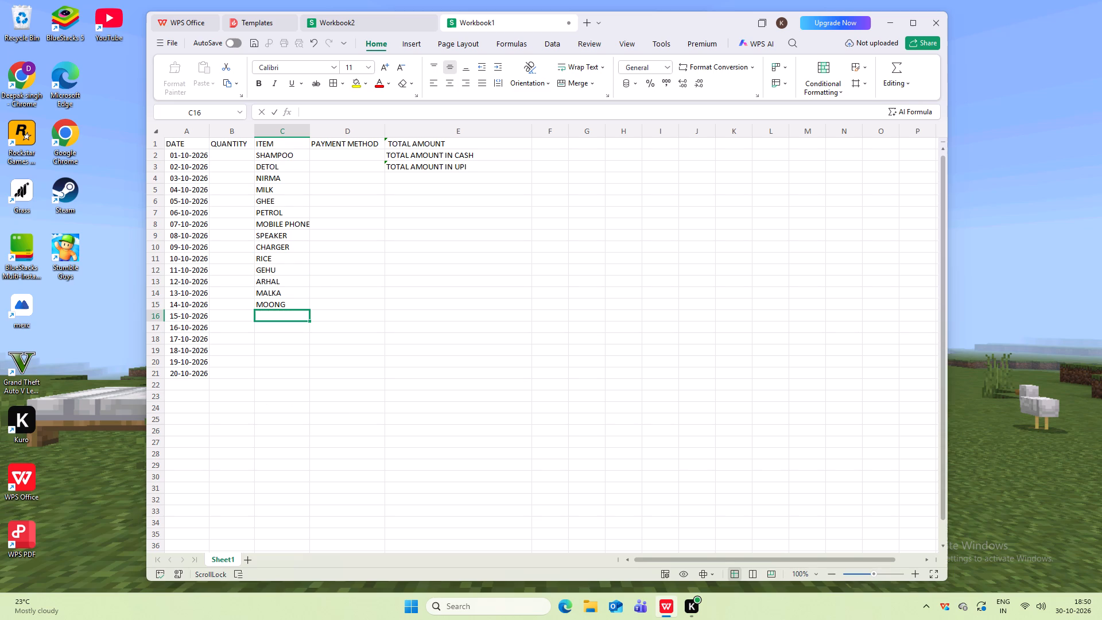
Enter the items TORCH and MEDICAL in cells C16 and C17 of the ITEM column.
{"action": "type", "text": "TORV"}
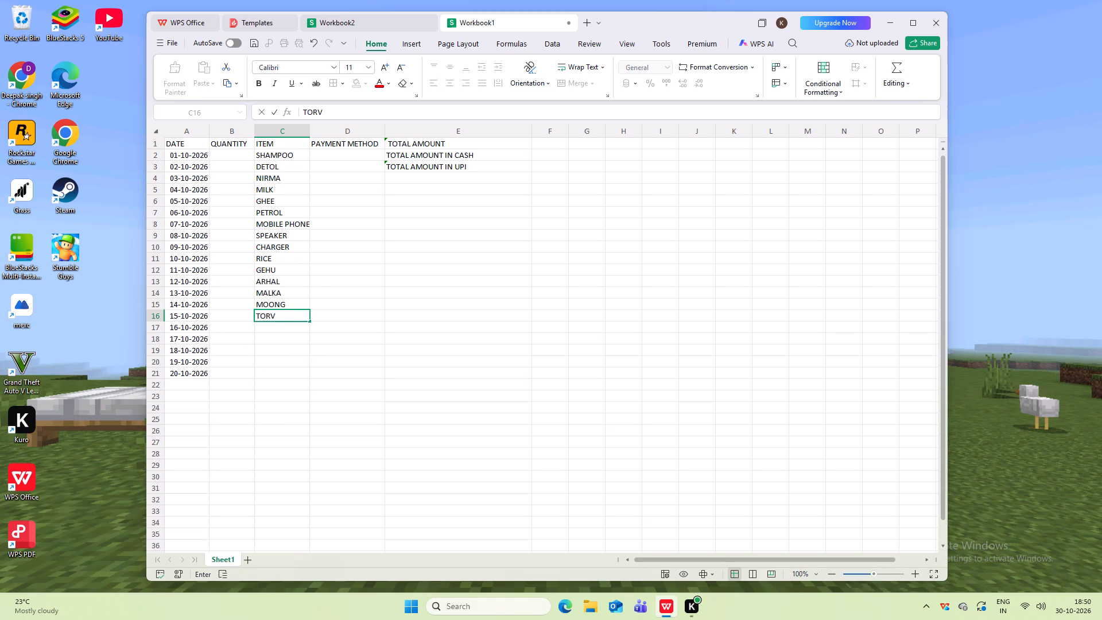
{"action": "key", "text": "BackSpace"}
{"action": "type", "text": "CJ"}
{"action": "key", "text": "BackSpace"}
{"action": "key", "text": "h"}
{"action": "key", "text": "Return"}
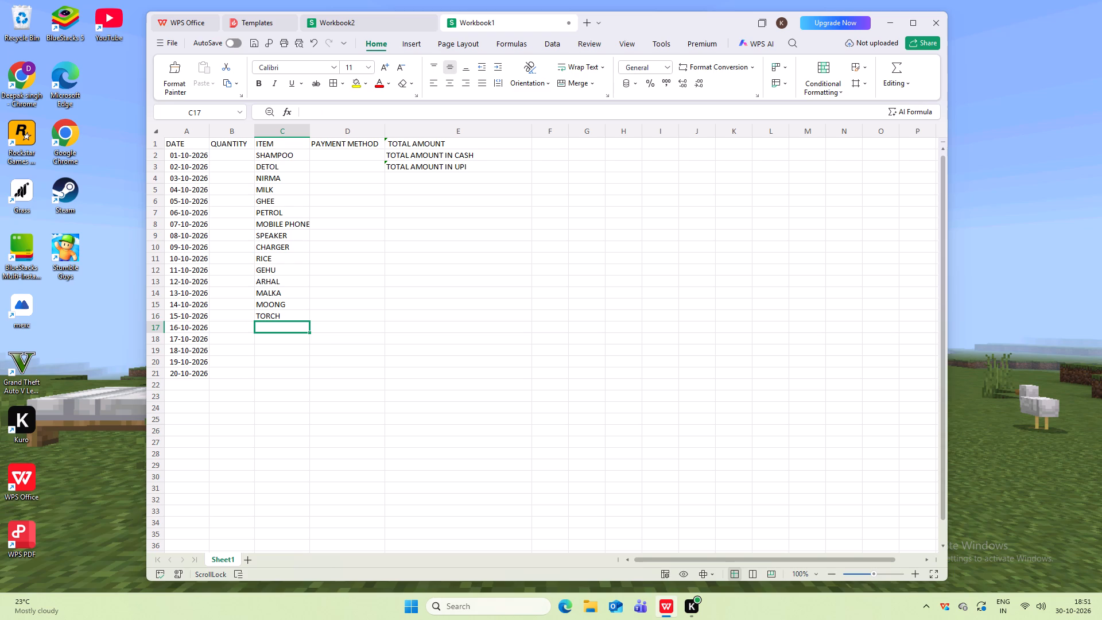
{"action": "type", "text": "GH"}
{"action": "key", "text": "BackSpace"}
{"action": "key", "text": "BackSpace"}
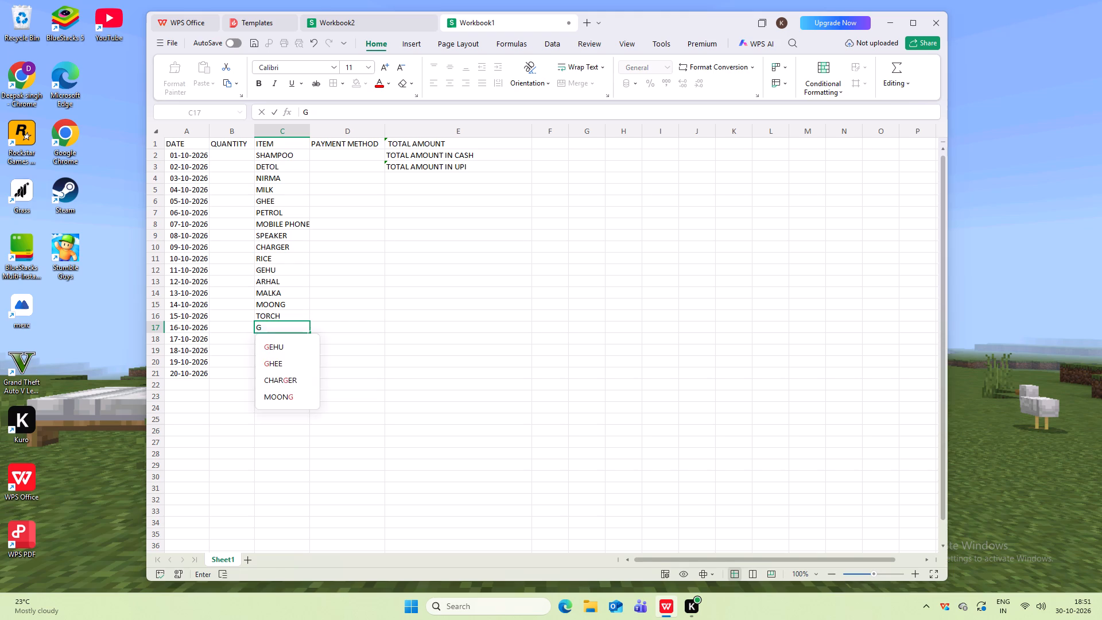
{"action": "key", "text": "BackSpace"}
{"action": "type", "text": "MEDICAL"}
{"action": "key", "text": "Return"}
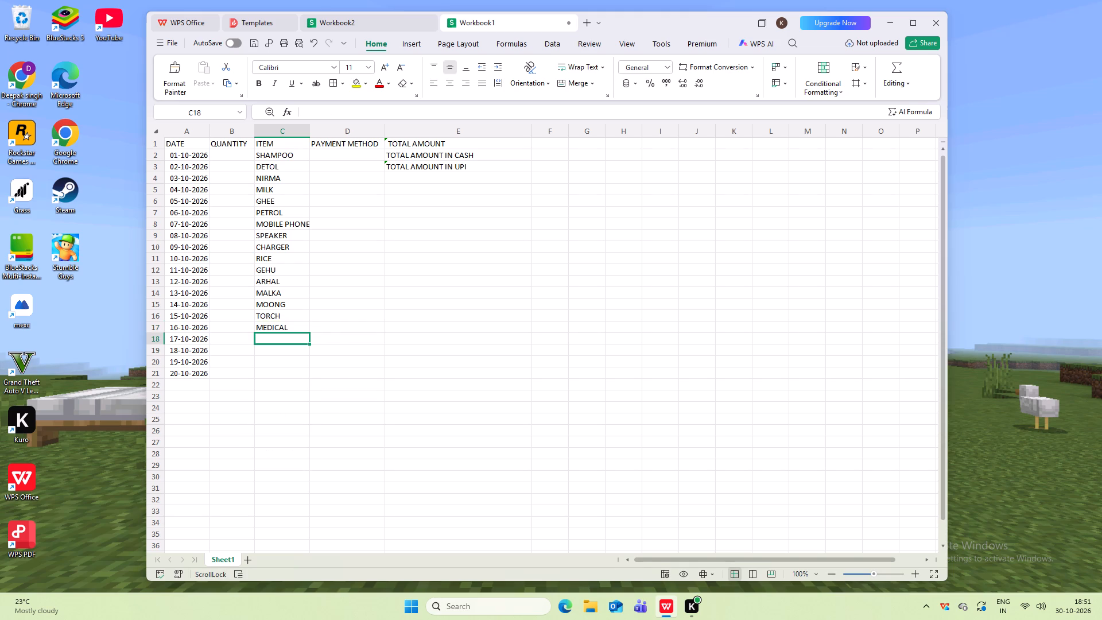
Enter the item HOSPITAL in cell C18 of the ITEM column.
{"action": "type", "text": "HOSPITAL"}
{"action": "key", "text": "Return"}
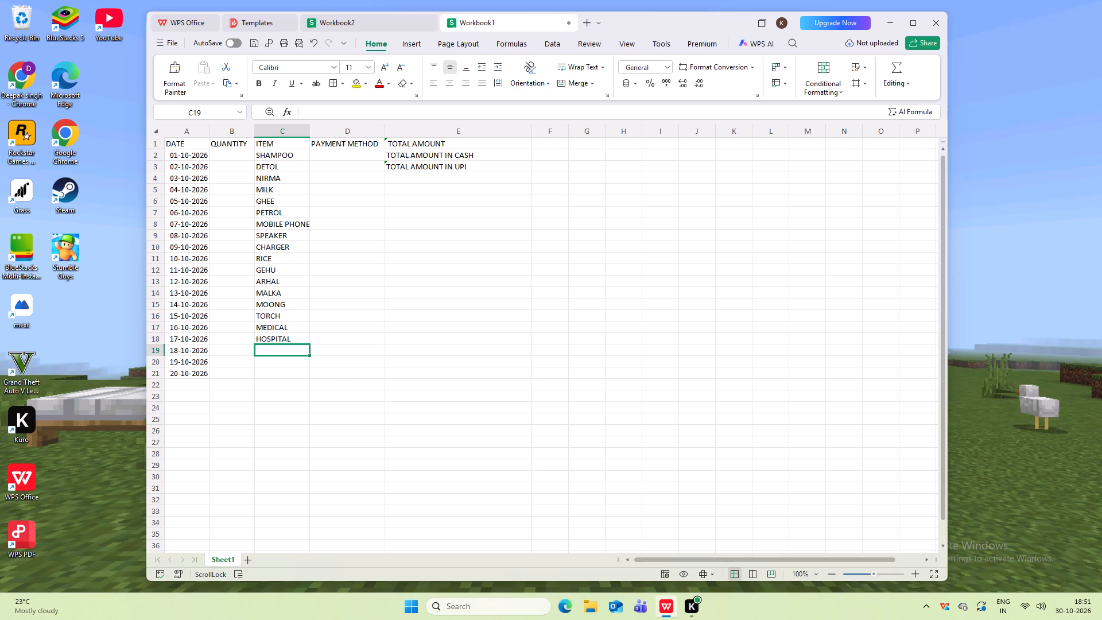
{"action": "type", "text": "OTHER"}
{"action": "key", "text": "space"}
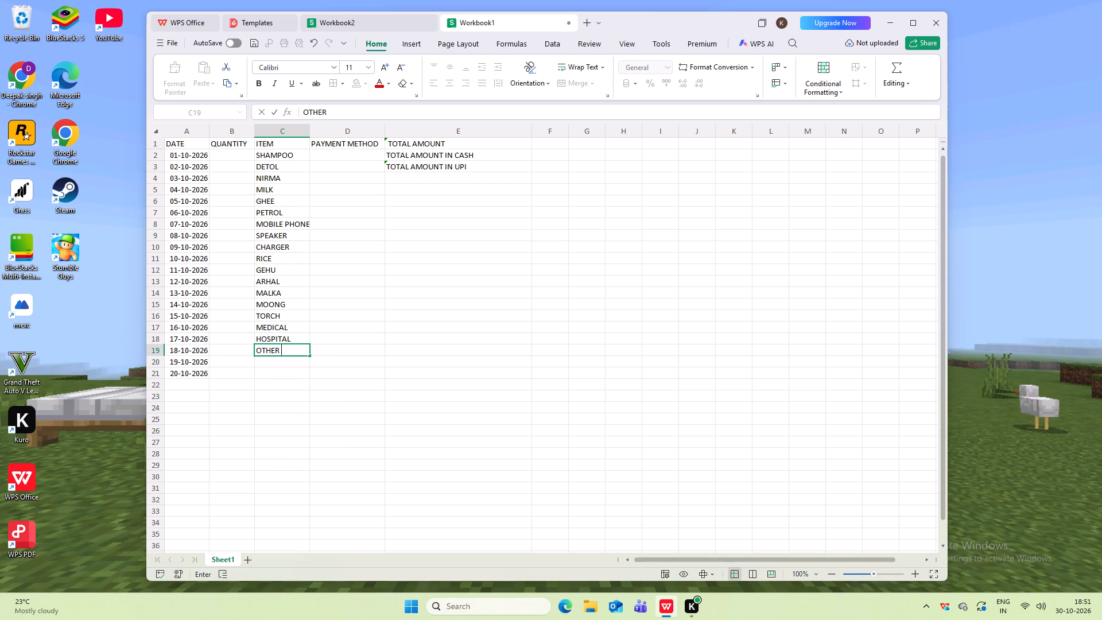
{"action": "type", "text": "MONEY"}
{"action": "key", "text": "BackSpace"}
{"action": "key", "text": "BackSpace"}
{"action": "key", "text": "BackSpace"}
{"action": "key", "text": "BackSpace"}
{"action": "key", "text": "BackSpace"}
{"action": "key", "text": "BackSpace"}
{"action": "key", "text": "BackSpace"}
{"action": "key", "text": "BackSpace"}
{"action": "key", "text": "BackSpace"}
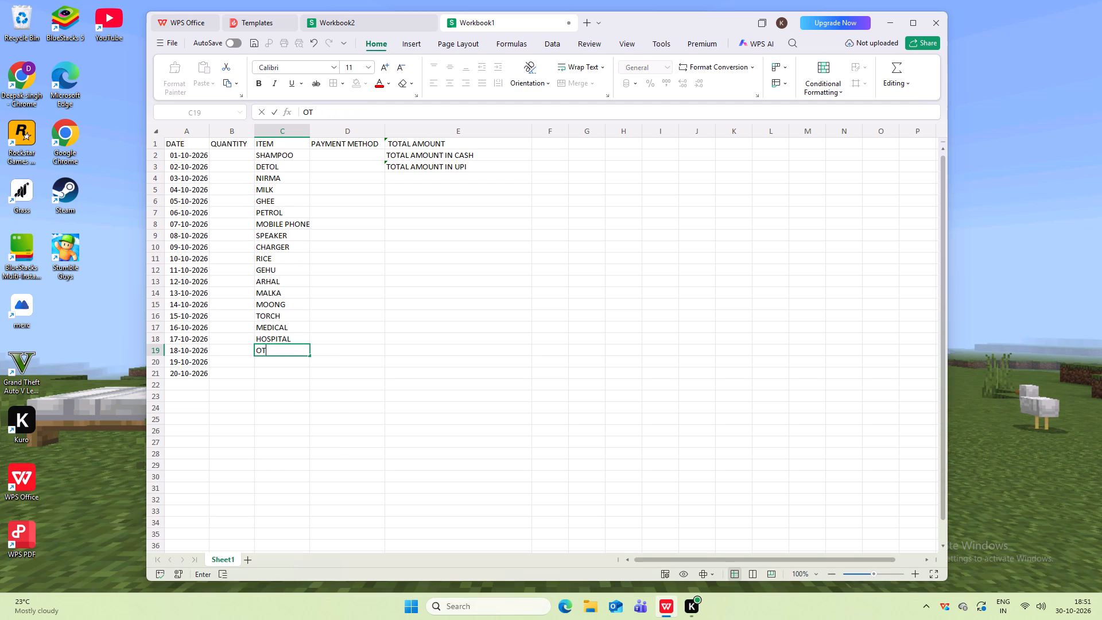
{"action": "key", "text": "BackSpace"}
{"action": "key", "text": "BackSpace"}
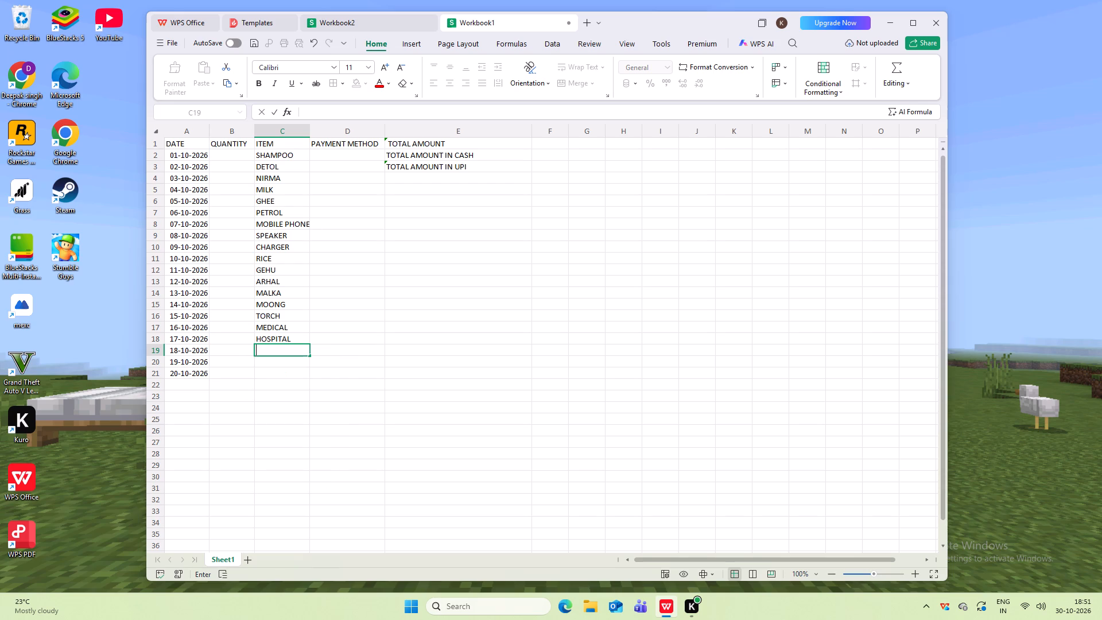
Enter the items BABY DRESS, LIFE BOY and MONITOR in cells C19 to C21 of the ITEM column.
{"action": "type", "text": "BABY DRESS"}
{"action": "key", "text": "Return"}
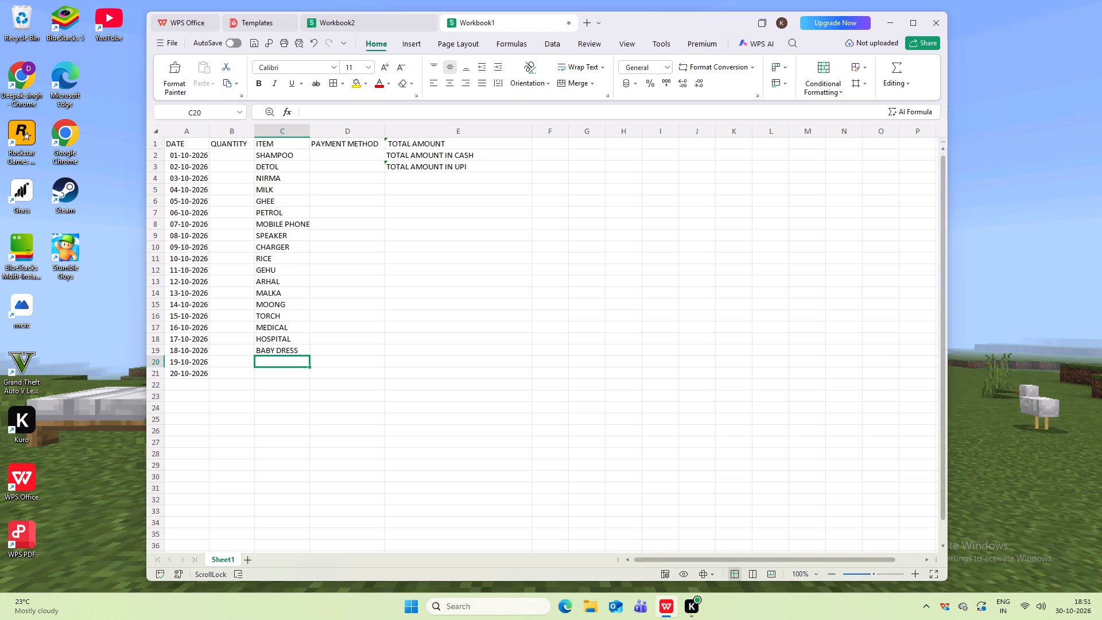
{"action": "type", "text": "LIFE BI"}
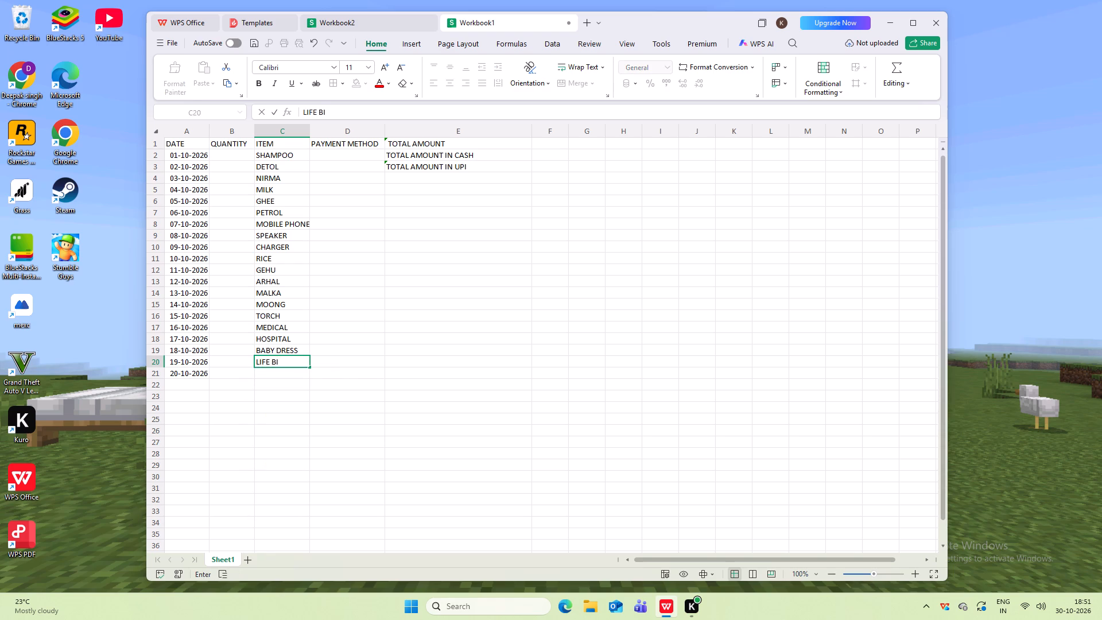
{"action": "key", "text": "BackSpace"}
{"action": "type", "text": "OY"}
{"action": "key", "text": "space"}
{"action": "left_click", "coordinate": [285, 374]}
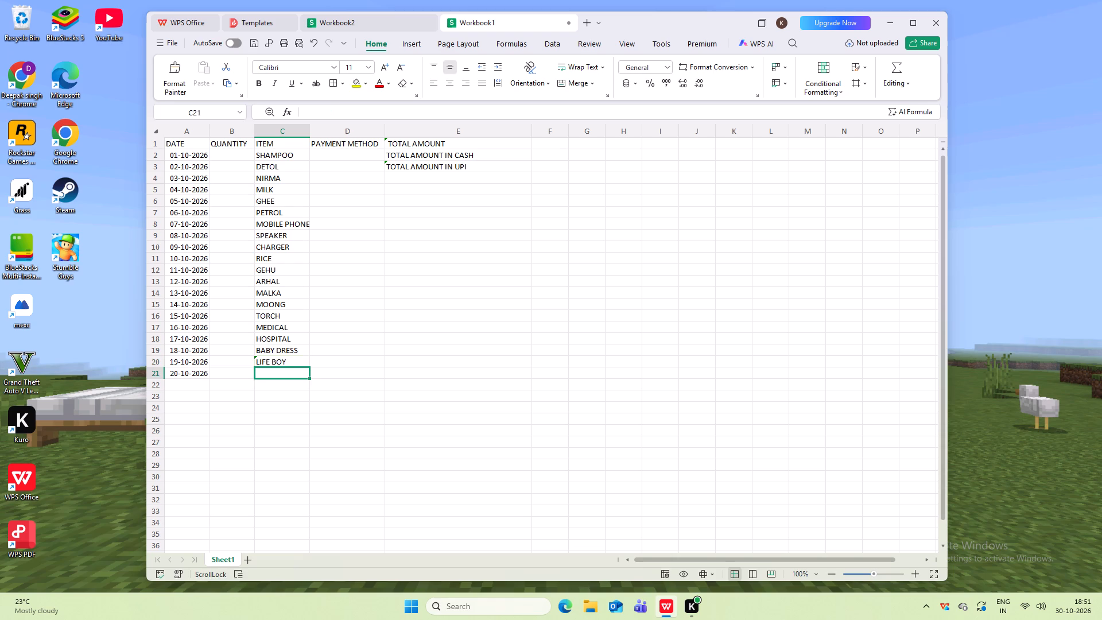
{"action": "type", "text": "MONITOR"}
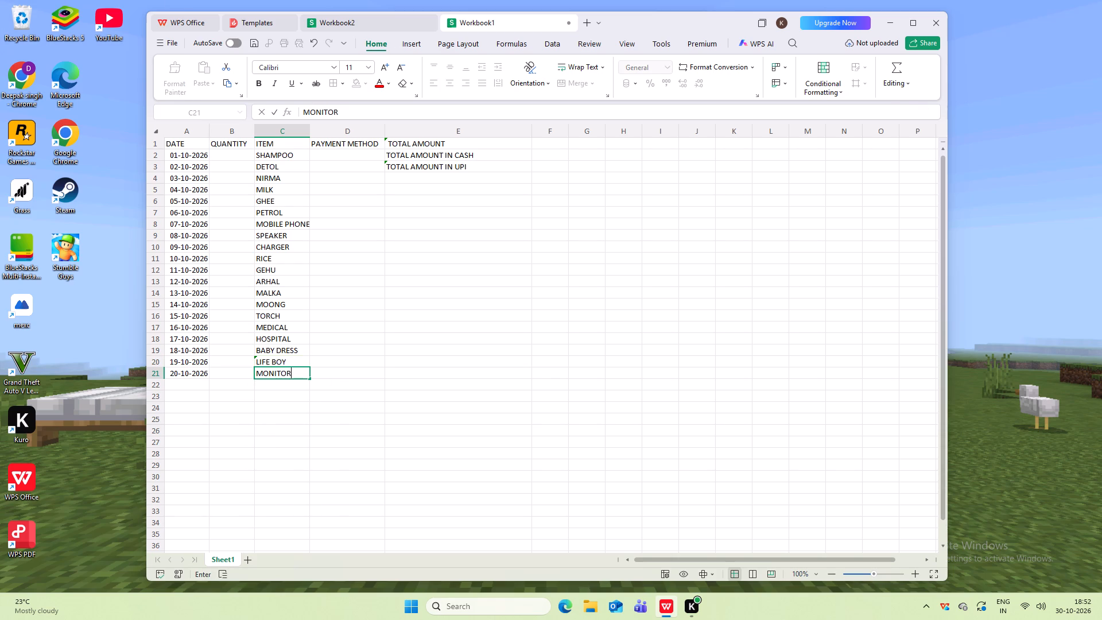
Enter 10 PACKET as the SHAMPOO quantity in cell B2 of the QUANTITY column.
{"action": "left_click", "coordinate": [236, 153]}
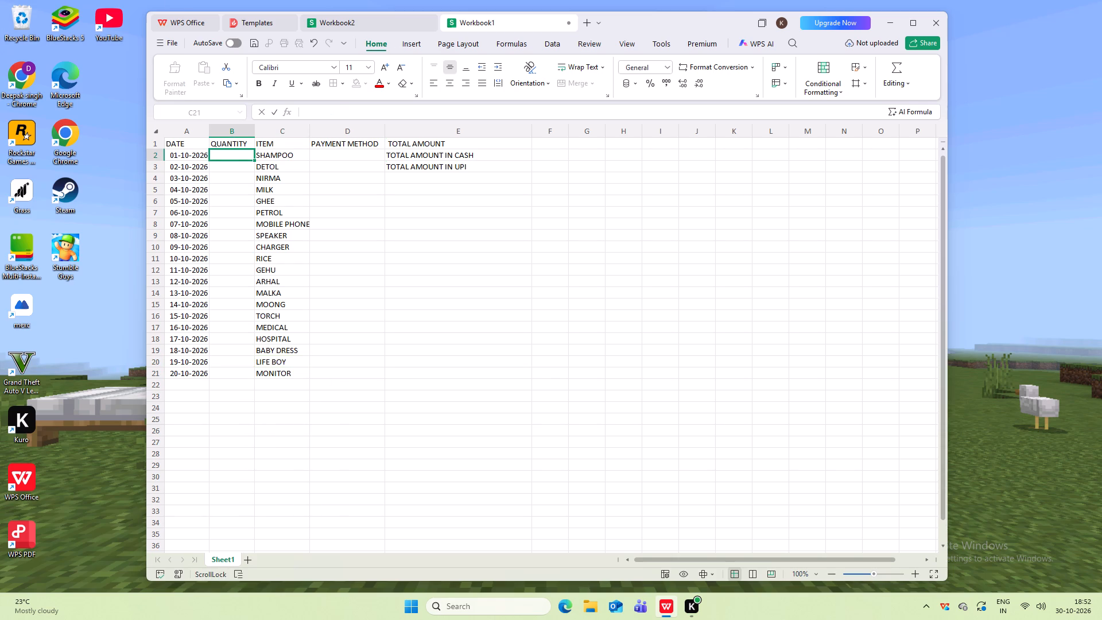
{"action": "type", "text": "10"}
{"action": "key", "text": "Return"}
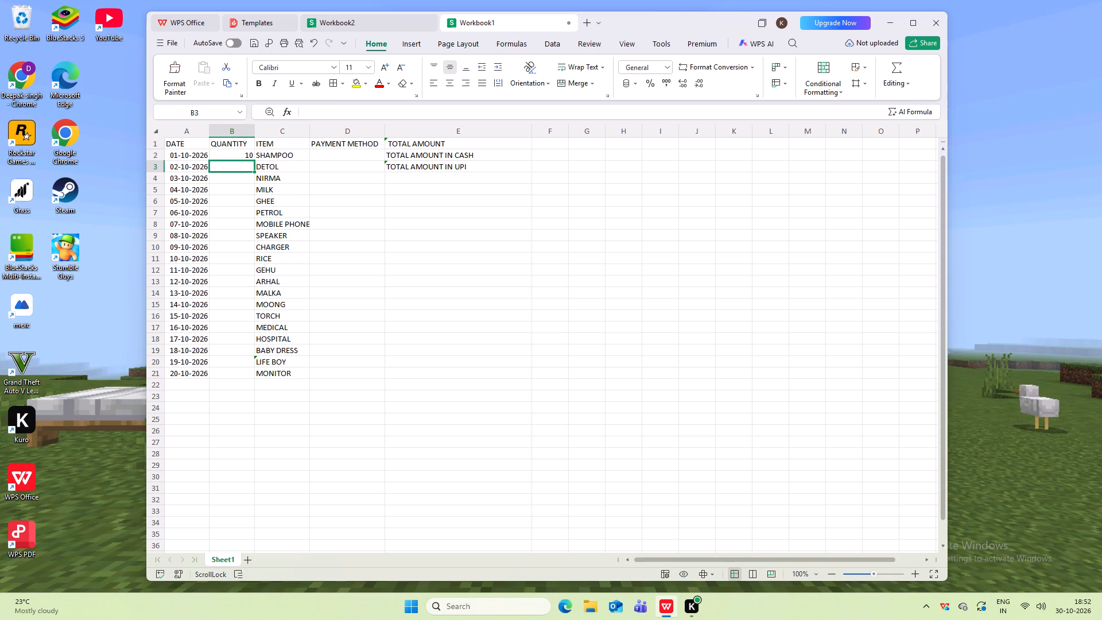
{"action": "key", "text": "Up"}
{"action": "left_click", "coordinate": [251, 158]}
{"action": "key", "text": "BackSpace"}
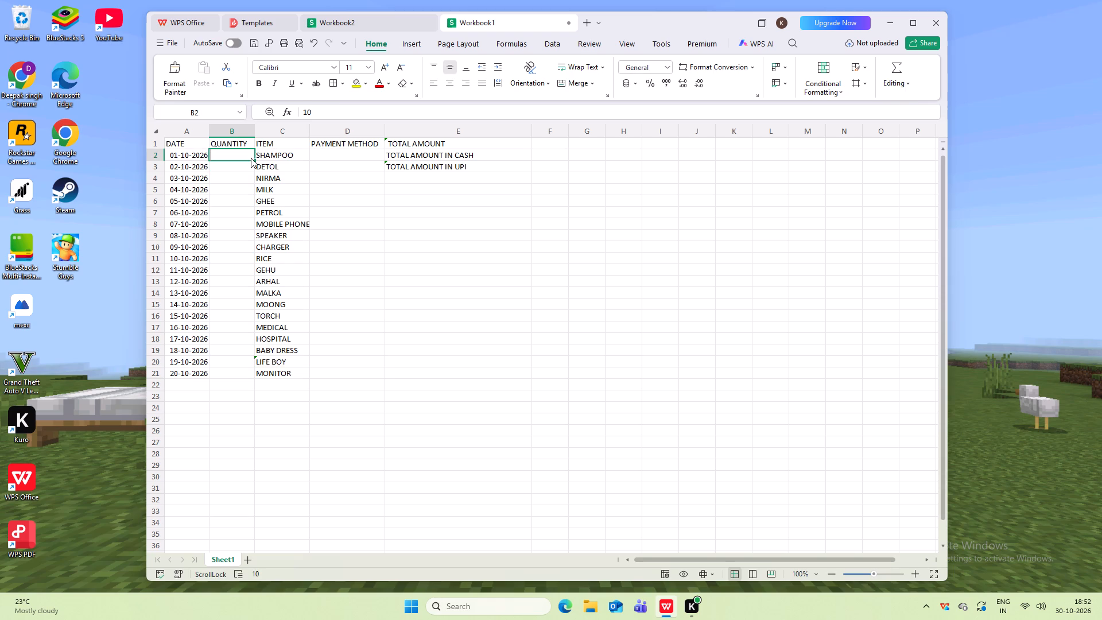
{"action": "type", "text": "10 PACKET"}
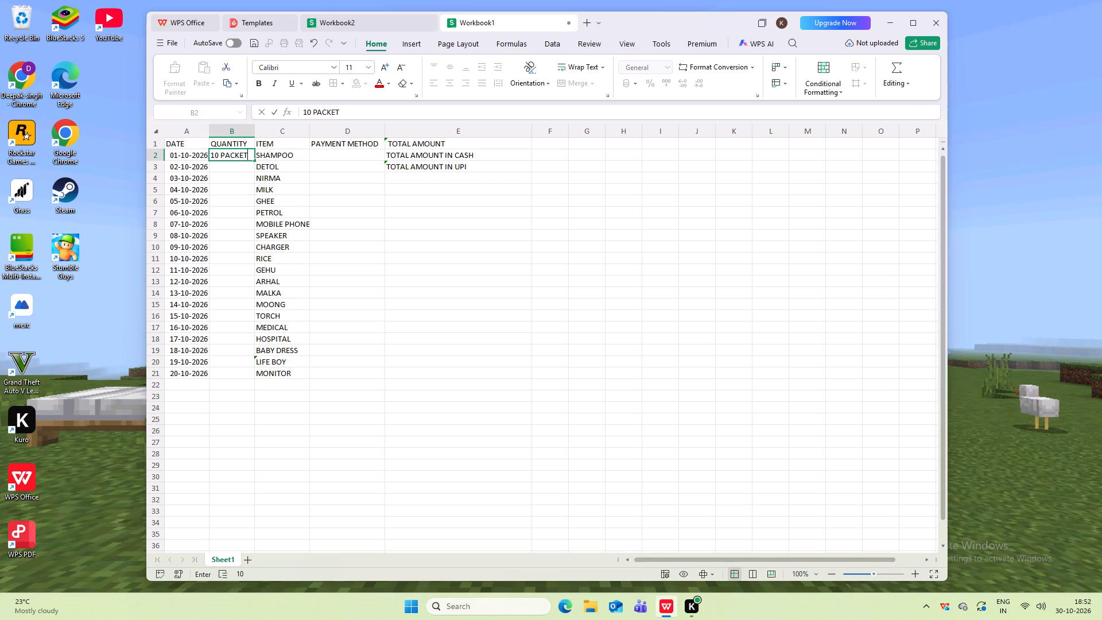
{"action": "key", "text": "Return"}
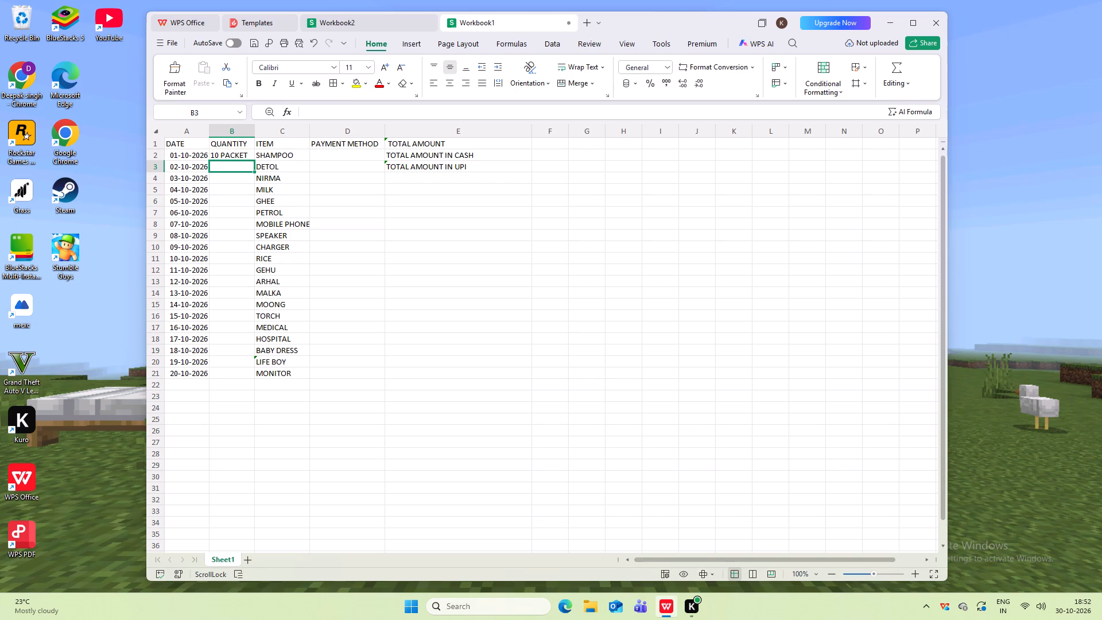
Enter 5 TIKI as the DETOL quantity in cell B3 of the QUANTITY column.
{"action": "key", "text": "5"}
{"action": "key", "text": "Return"}
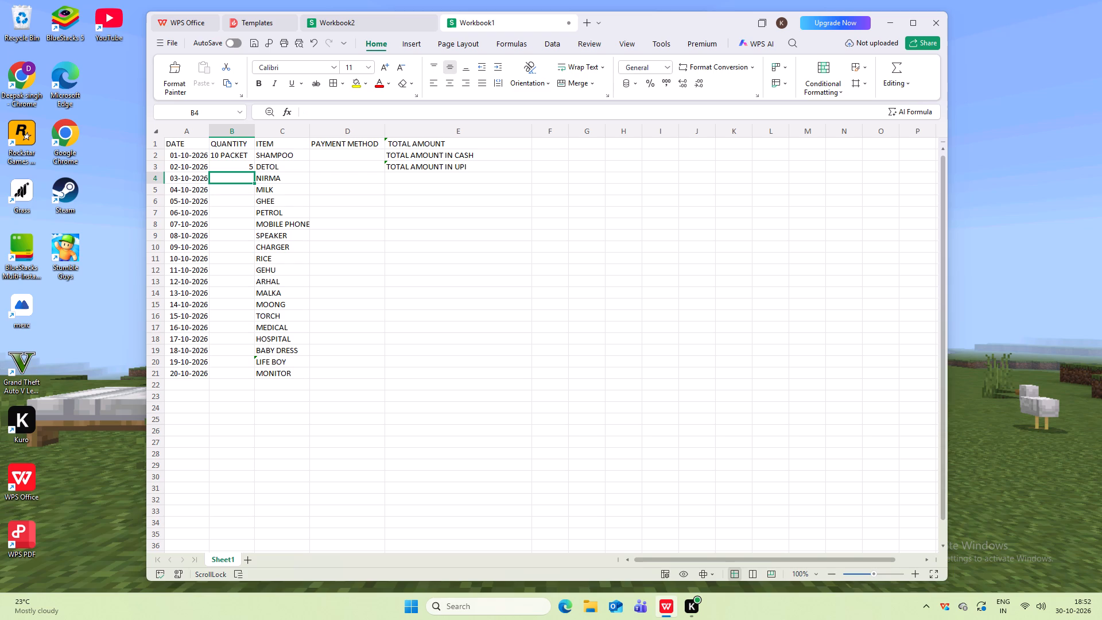
{"action": "left_click", "coordinate": [246, 164]}
{"action": "key", "text": "BackSpace"}
{"action": "type", "text": "5"}
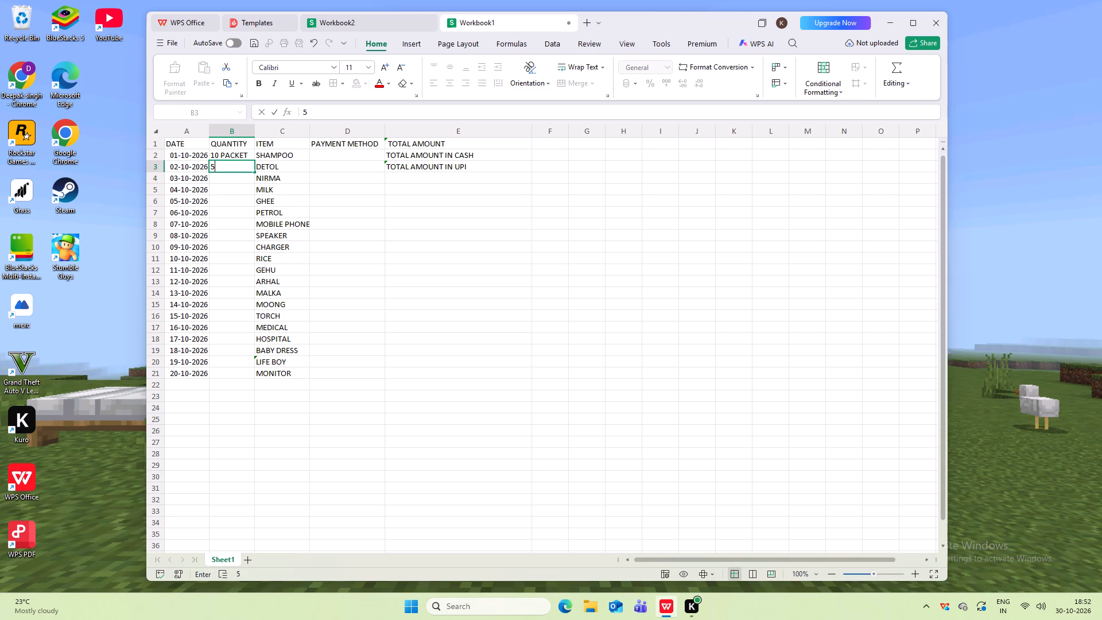
{"action": "key", "text": "space"}
{"action": "type", "text": "PACKET"}
{"action": "key", "text": "BackSpace"}
{"action": "key", "text": "BackSpace"}
{"action": "key", "text": "BackSpace"}
{"action": "key", "text": "BackSpace"}
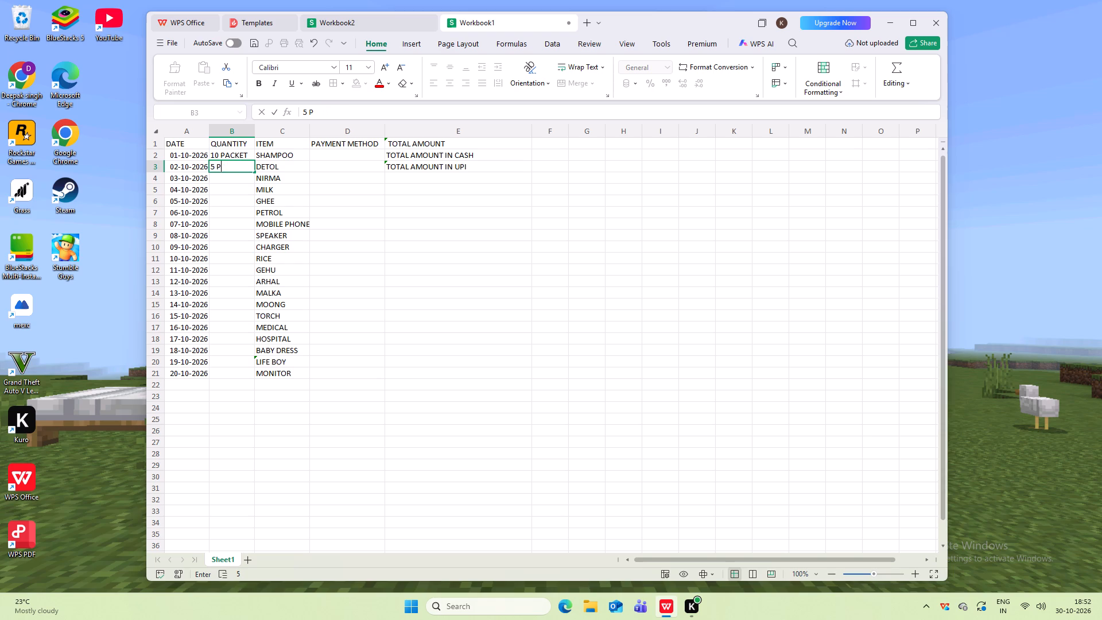
{"action": "key", "text": "BackSpace"}
{"action": "key", "text": "BackSpace"}
{"action": "type", "text": "TIKI"}
Enter 2 PACKET as the NIRMA quantity in cell B4 of the QUANTITY column.
{"action": "left_click", "coordinate": [231, 177]}
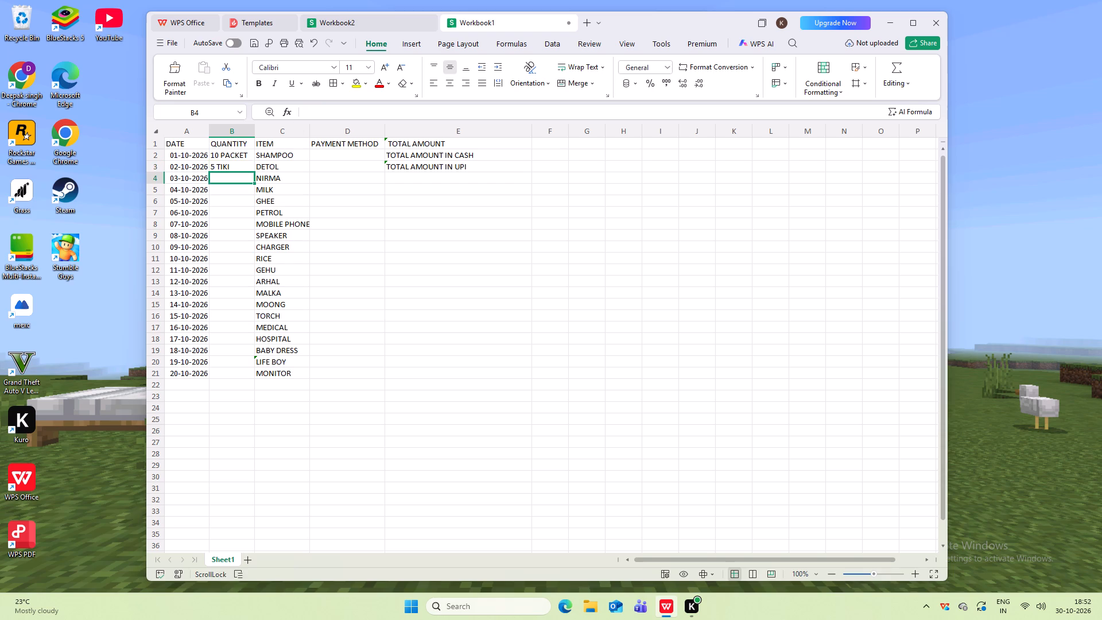
{"action": "key", "text": "2"}
{"action": "key", "text": "Return"}
{"action": "key", "text": "BackSpace"}
{"action": "type", "text": "2 PACKET"}
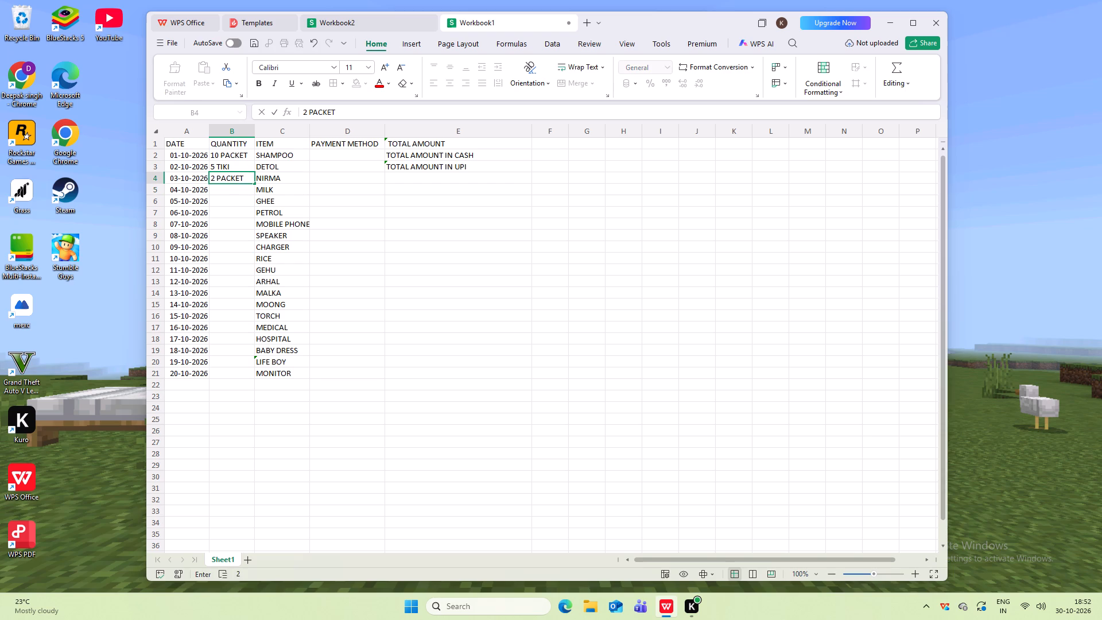
Enter 2 LETER, 2 KG, 5 LETER and 10000 INR in cells B5 to B8 of the QUANTITY column.
{"action": "left_click", "coordinate": [235, 191]}
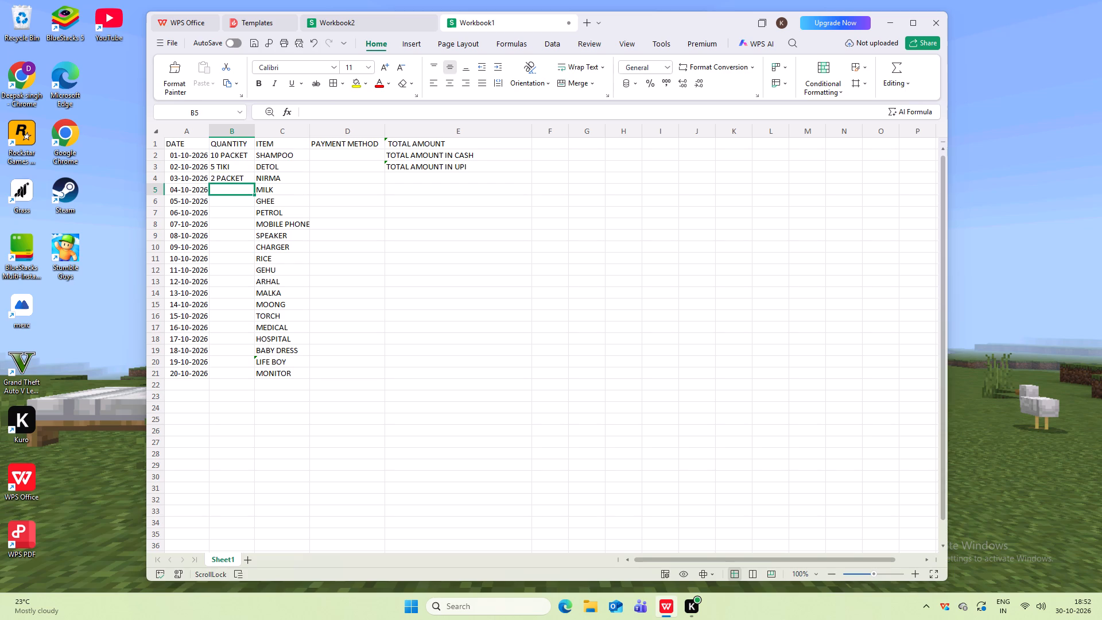
{"action": "type", "text": "2 LETER"}
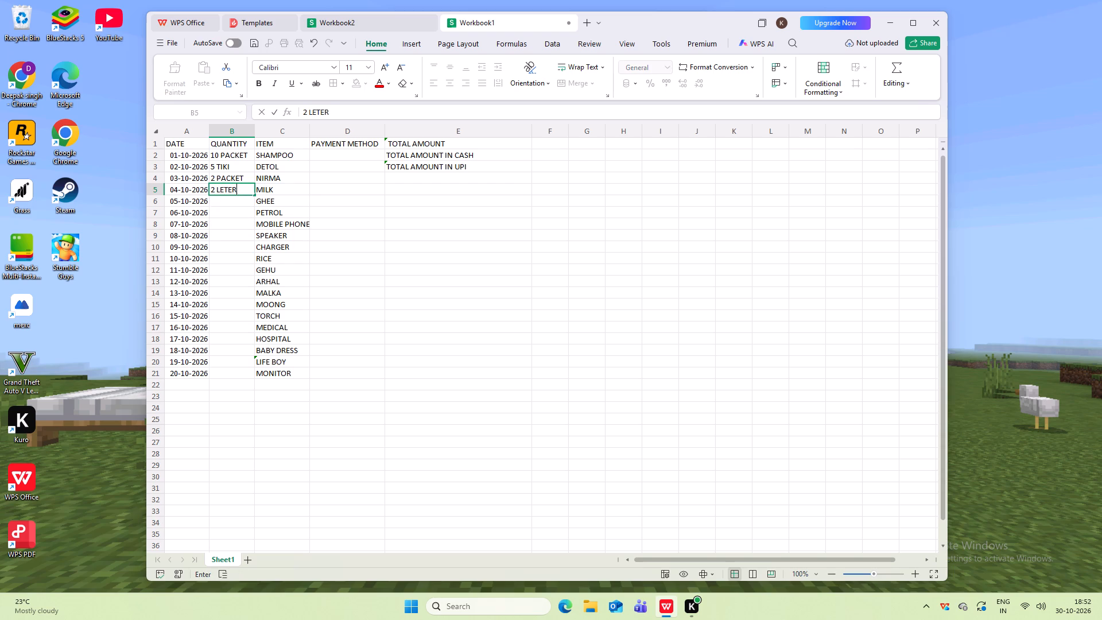
{"action": "key", "text": "space"}
{"action": "left_click", "coordinate": [240, 201]}
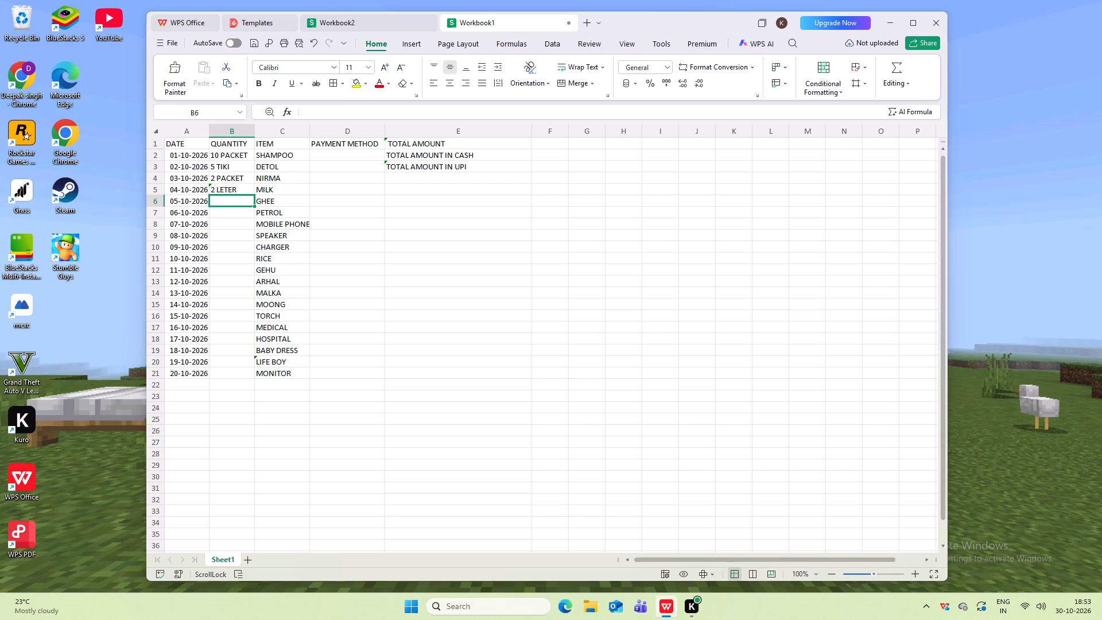
{"action": "type", "text": "2 KG"}
{"action": "key", "text": "space"}
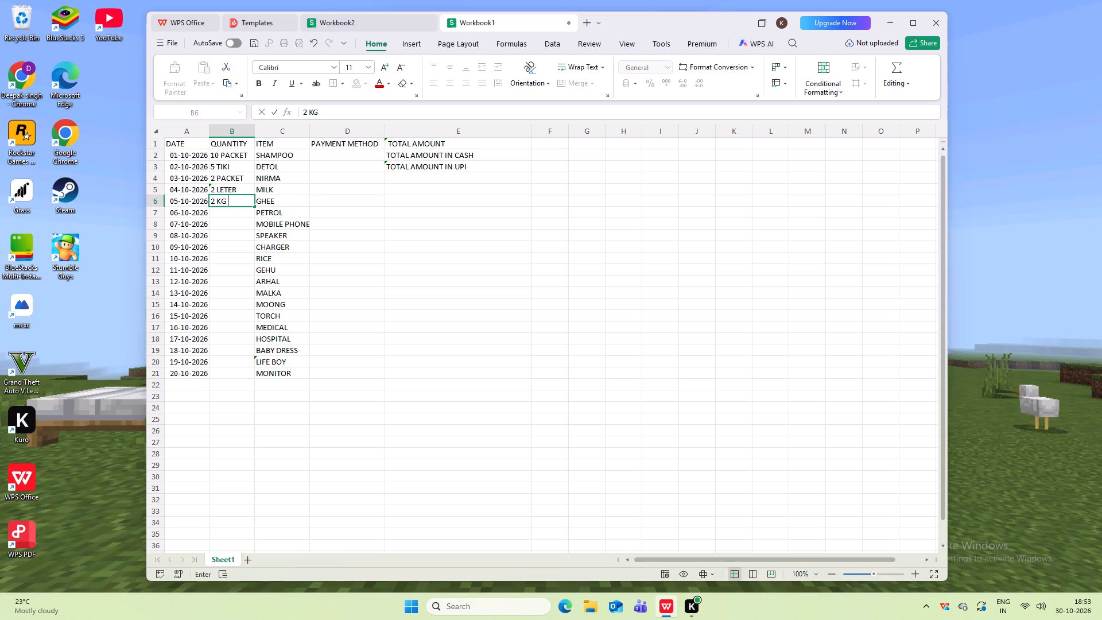
{"action": "left_click", "coordinate": [232, 216]}
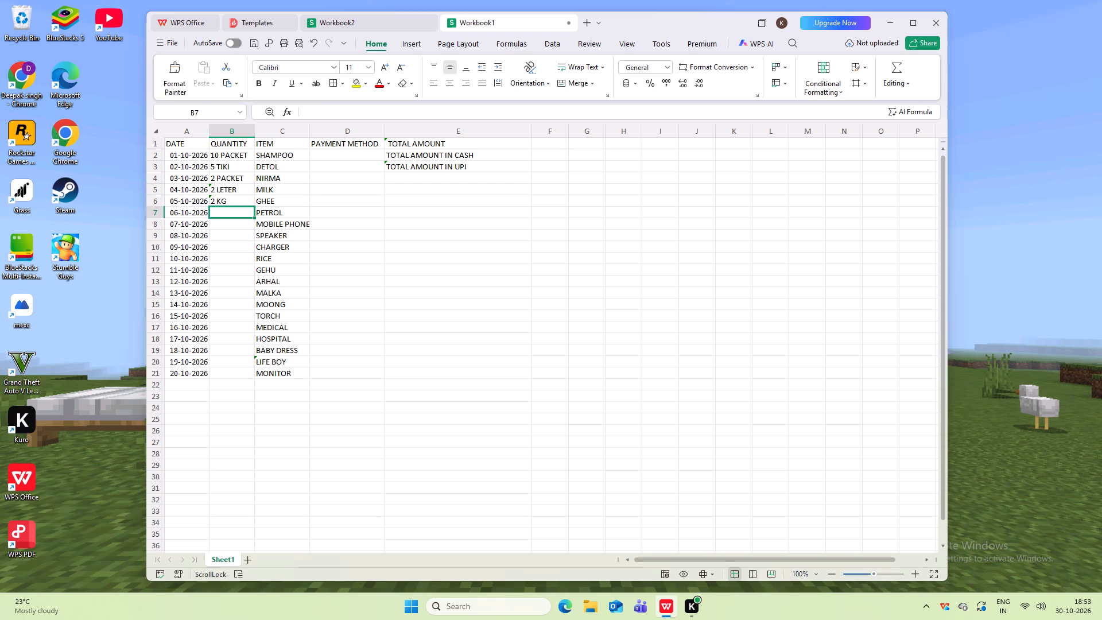
{"action": "type", "text": "5 LETER"}
{"action": "left_click", "coordinate": [232, 222]}
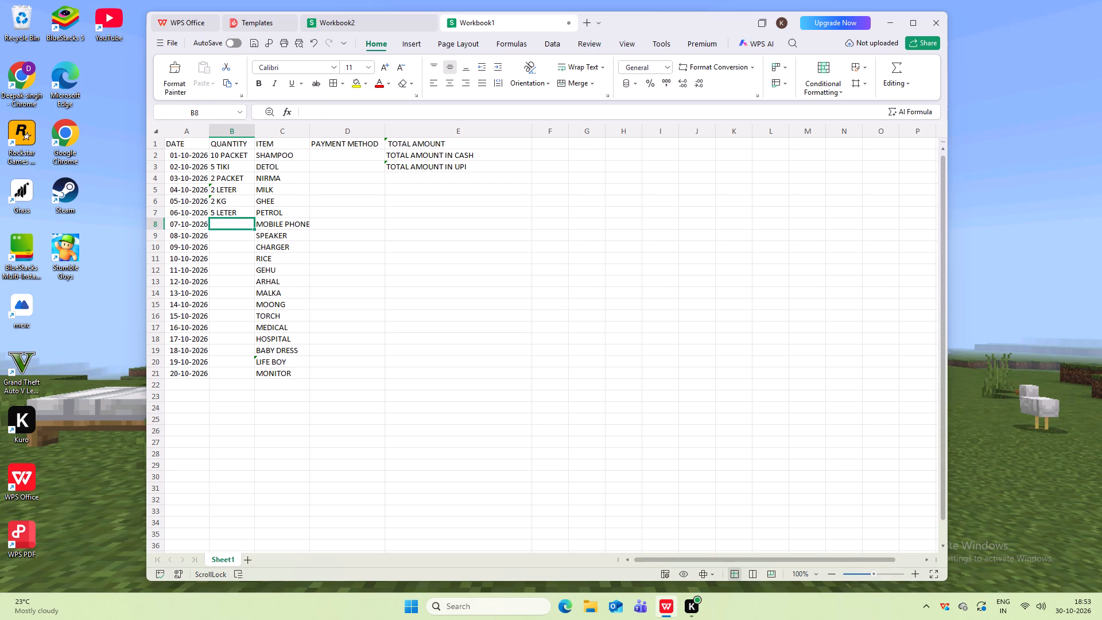
{"action": "type", "text": "10000"}
{"action": "key", "text": "space"}
{"action": "type", "text": "INR"}
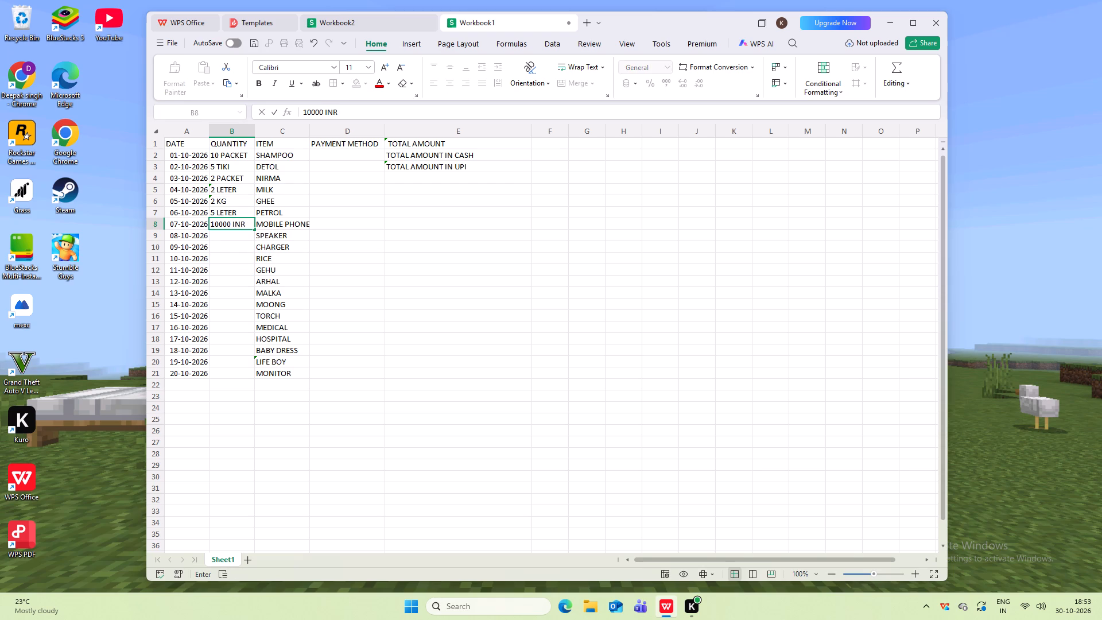
Enter 500 INR for SPEAKER in cell B9 and 250 INR for CHARGER in cell B10 of the QUANTITY column.
{"action": "left_click", "coordinate": [235, 235]}
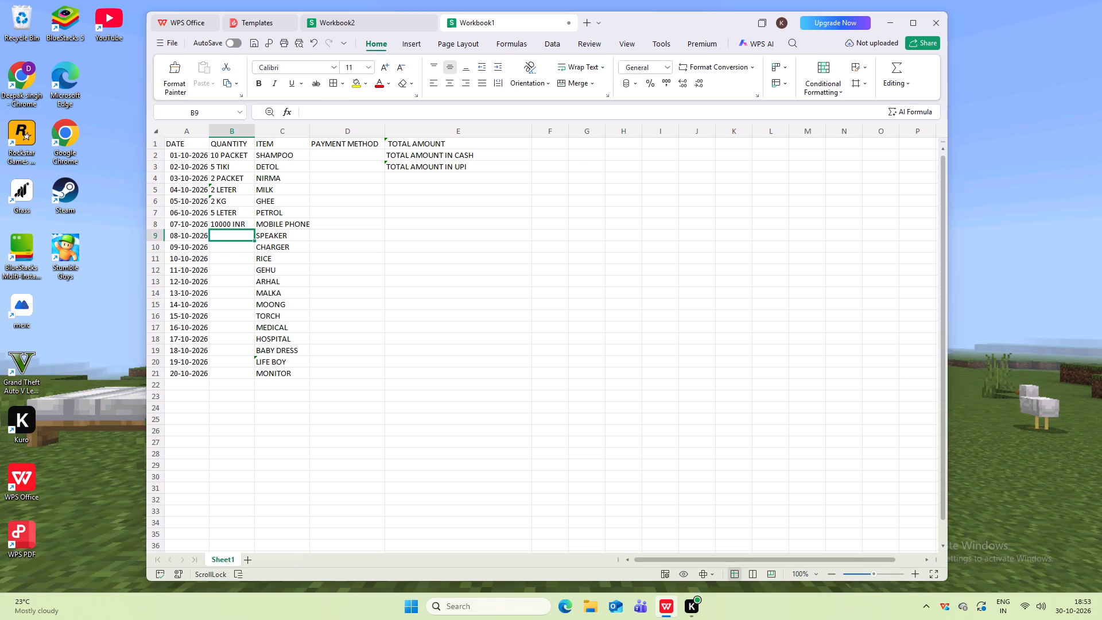
{"action": "type", "text": "500"}
{"action": "key", "text": "space"}
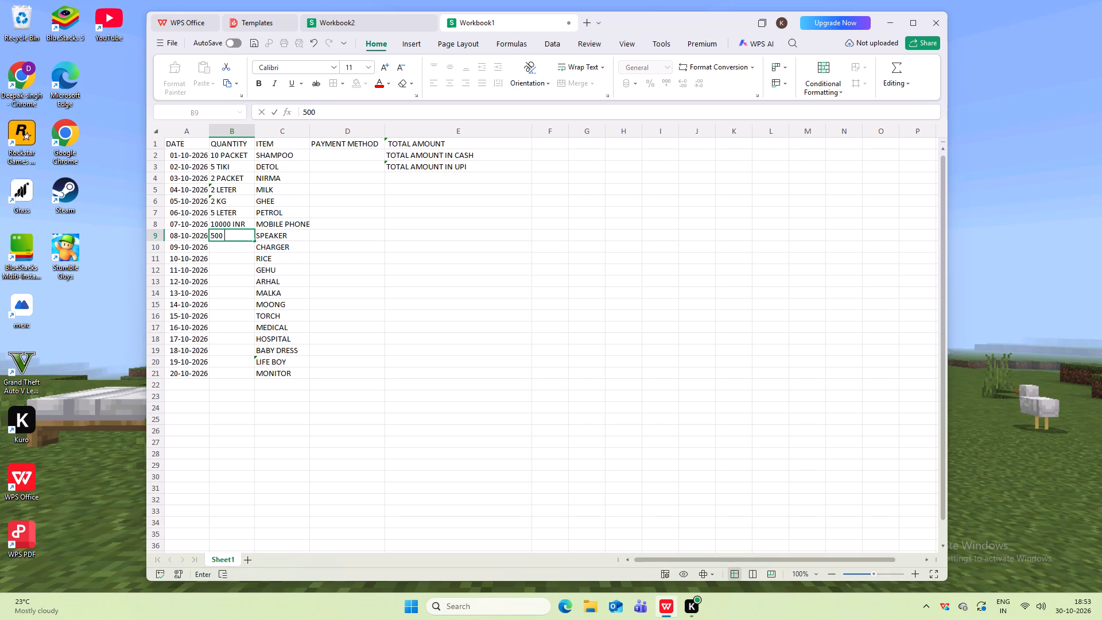
{"action": "type", "text": "INR"}
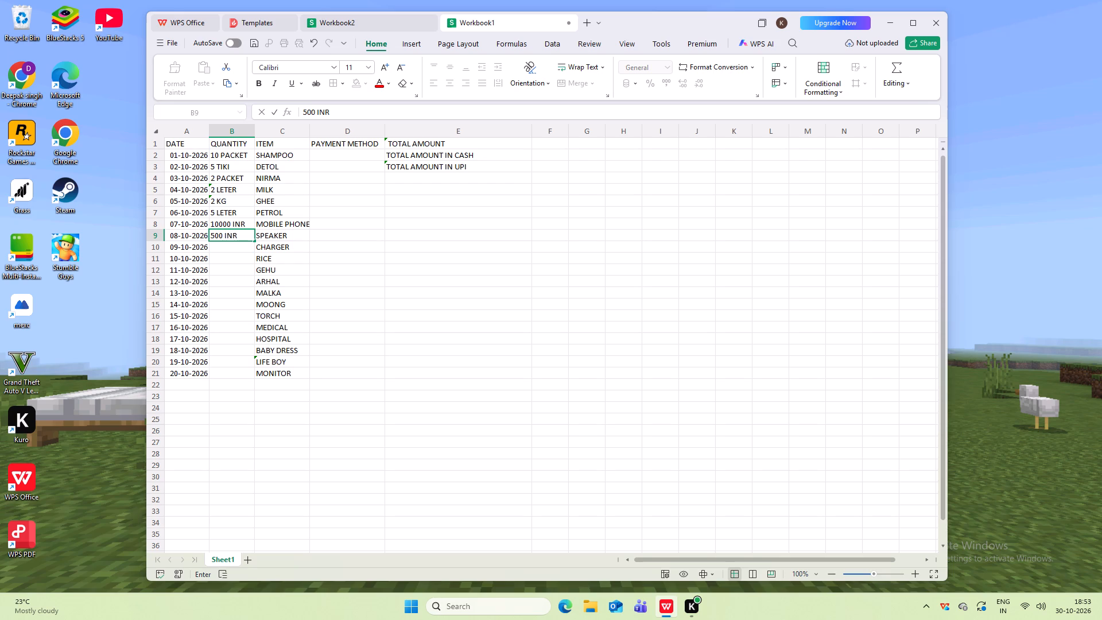
{"action": "left_click", "coordinate": [236, 246]}
{"action": "type", "text": "250 INR"}
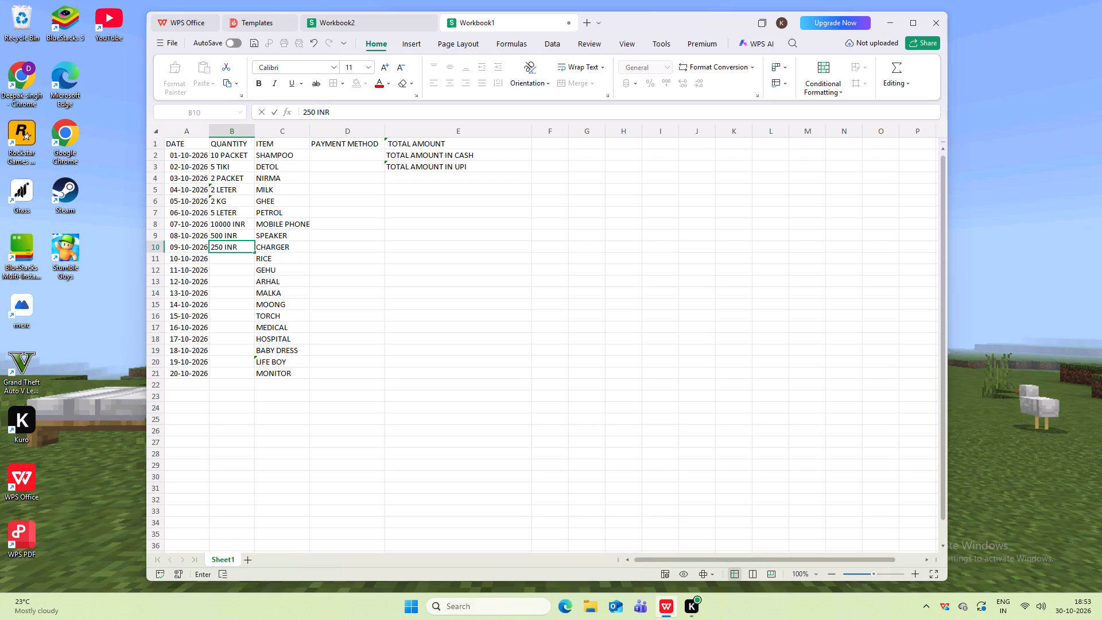
{"action": "key", "text": "Return"}
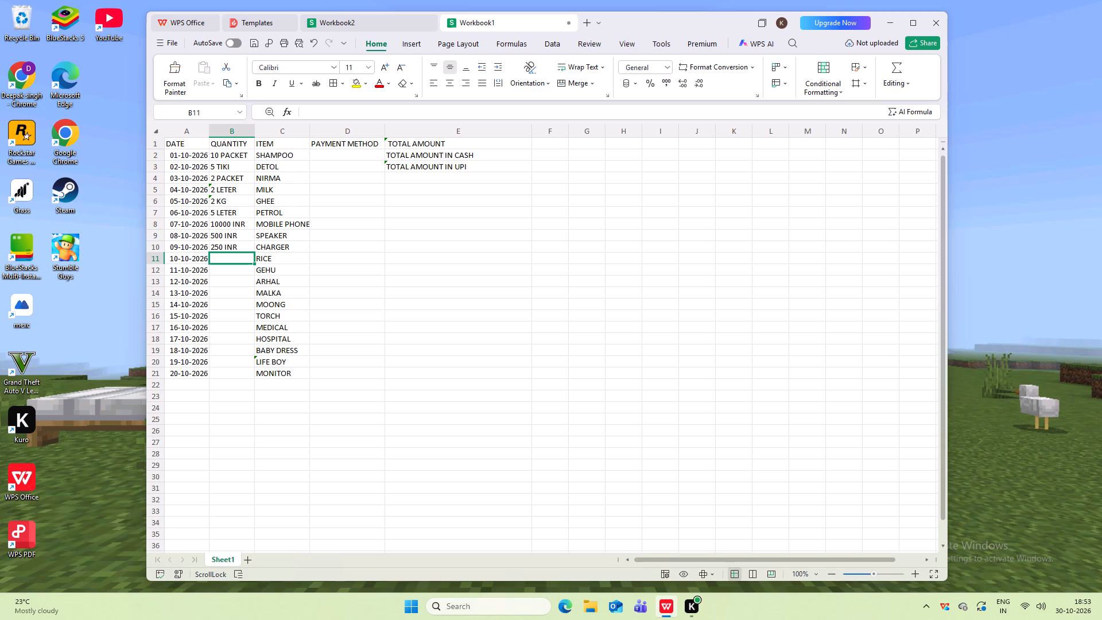
Enter 5 KG as the quantity for both RICE and GEHU in cells B11 and B12.
{"action": "type", "text": "5 KG"}
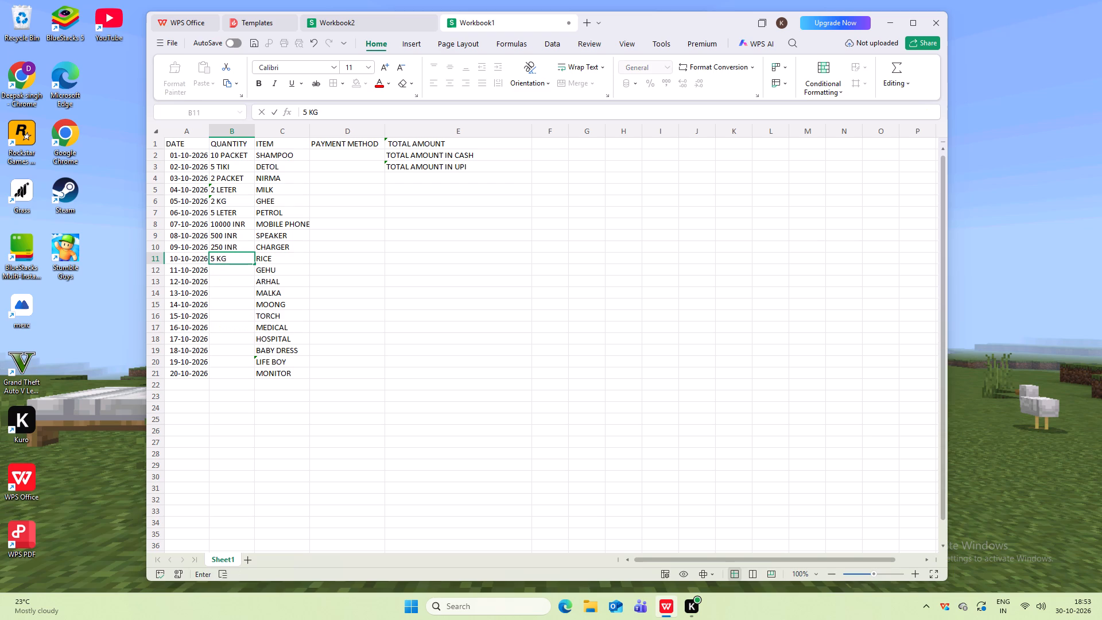
{"action": "left_click", "coordinate": [238, 267]}
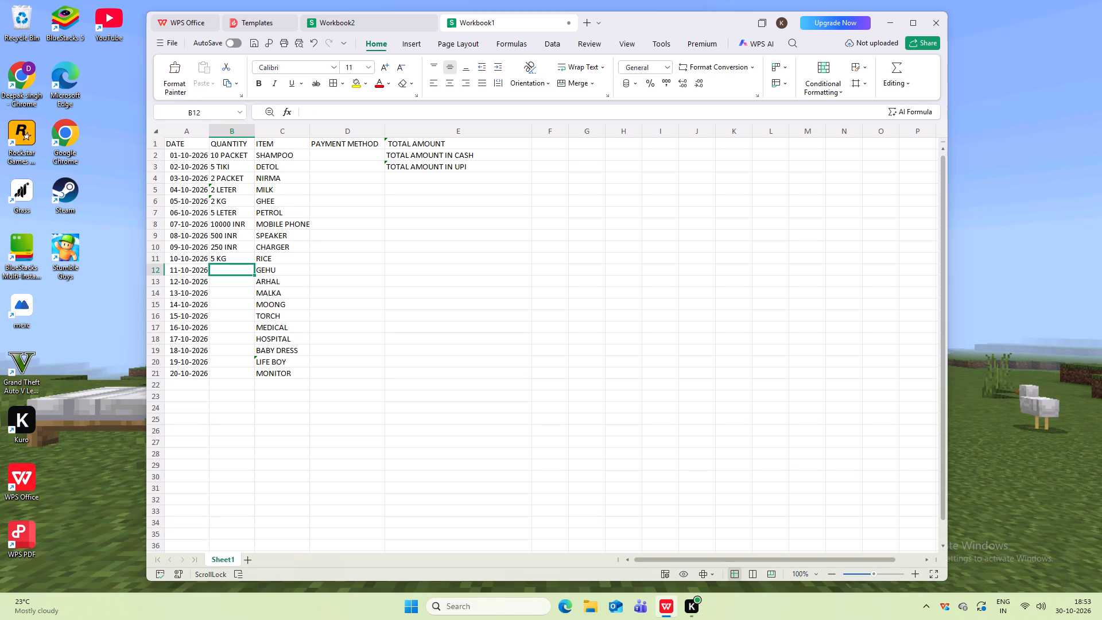
{"action": "type", "text": "5 KG"}
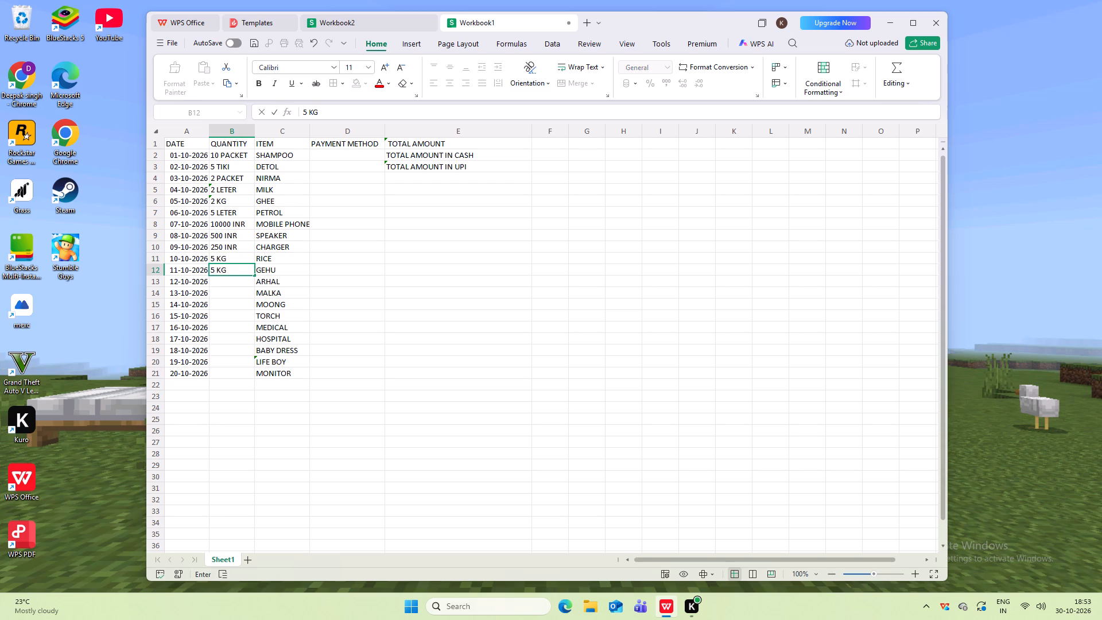
{"action": "key", "text": "Return"}
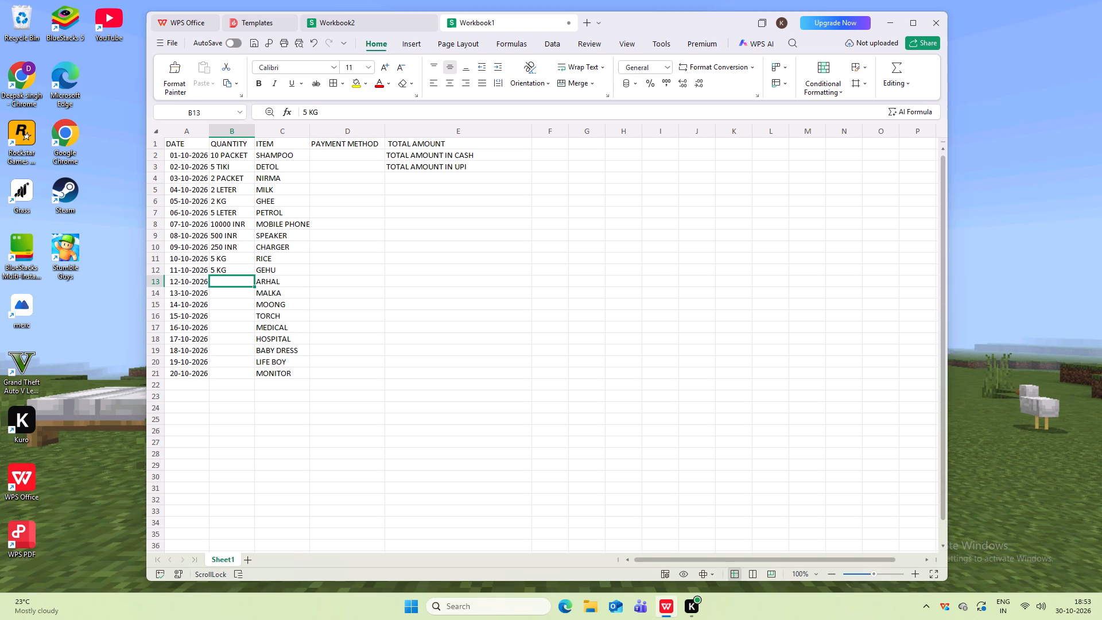
Enter 1 KG as the quantity for ARHAL, MALKA and MOONG in cells B13 to B15.
{"action": "type", "text": "1 KG"}
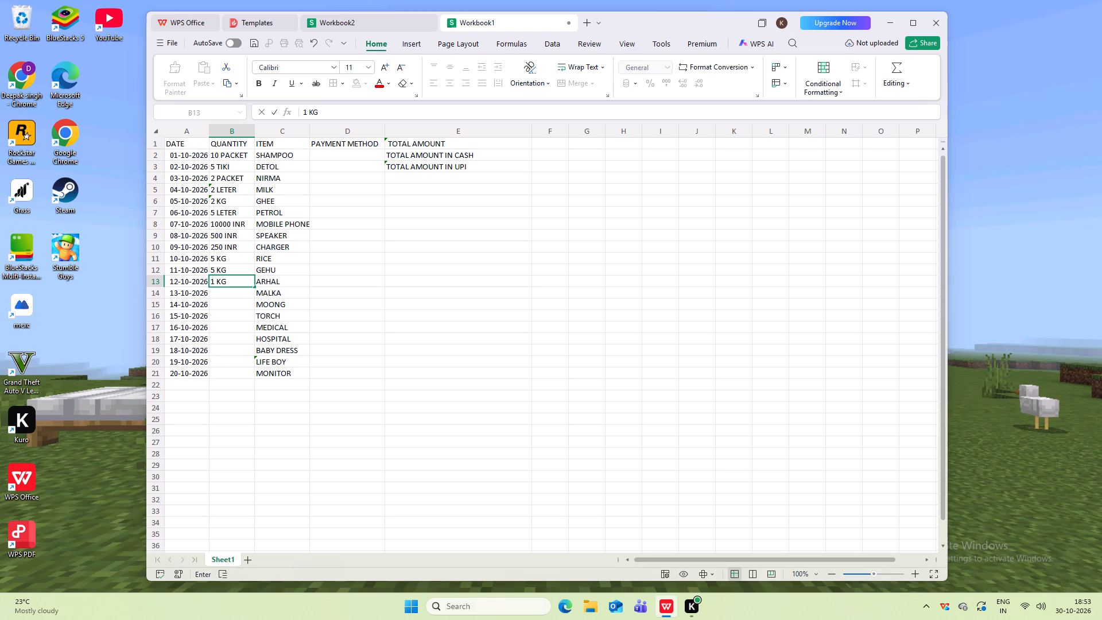
{"action": "key", "text": "Return"}
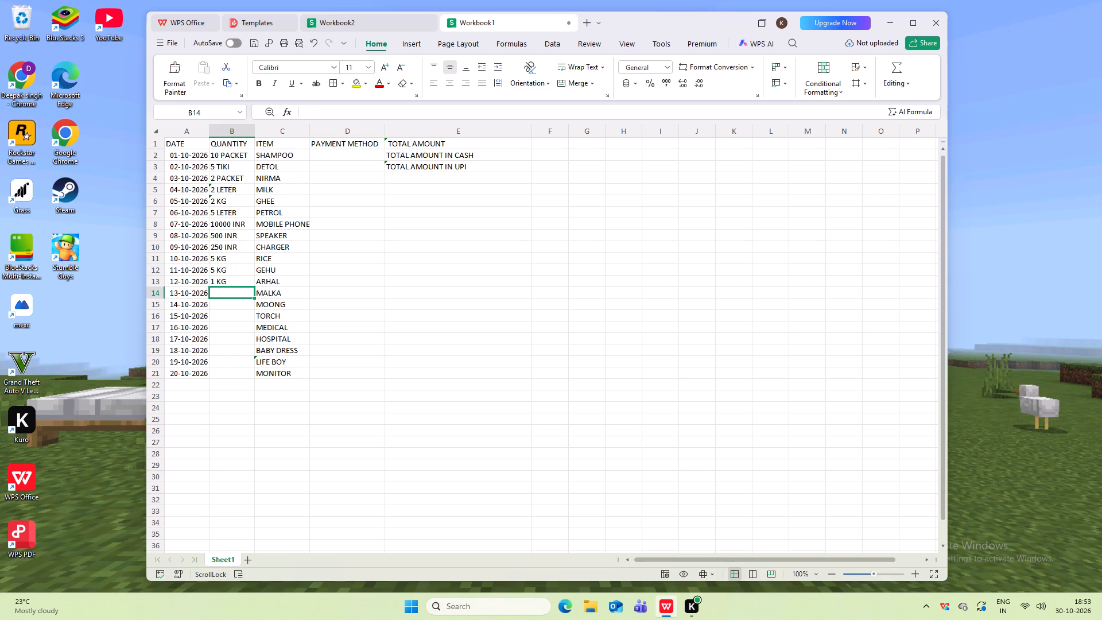
{"action": "type", "text": "1 KG"}
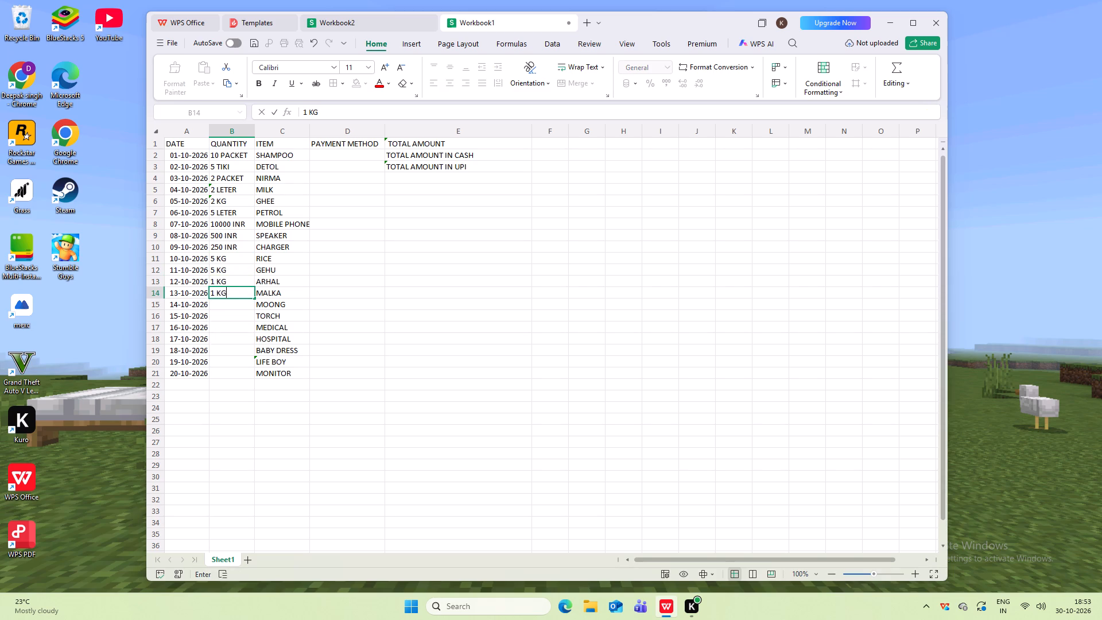
{"action": "key", "text": "Return"}
{"action": "key", "text": "1"}
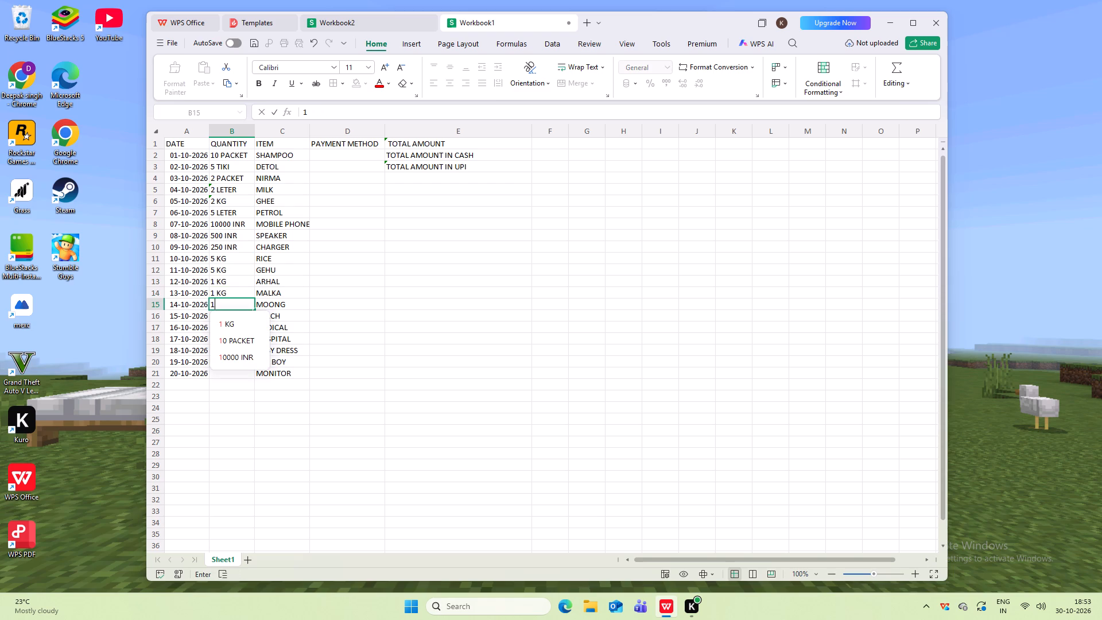
{"action": "key", "text": "k"}
{"action": "key", "text": "BackSpace"}
{"action": "key", "text": "space"}
{"action": "type", "text": "KG"}
{"action": "key", "text": "Return"}
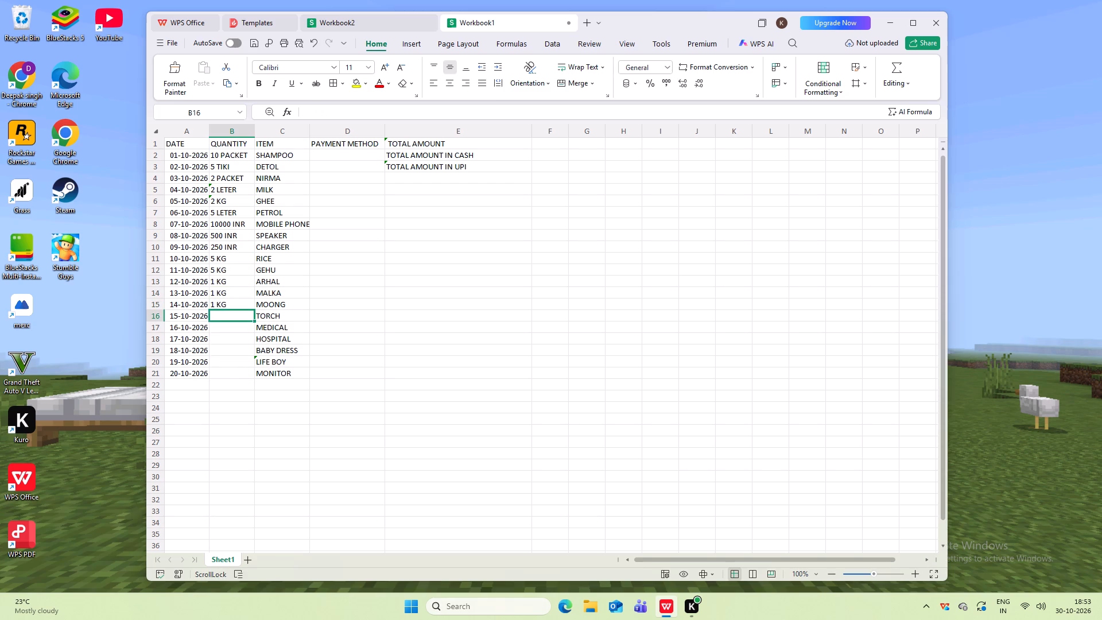
Enter 1 ONLY as the TORCH quantity in cell B16 of the QUANTITY column.
{"action": "key", "text": "1"}
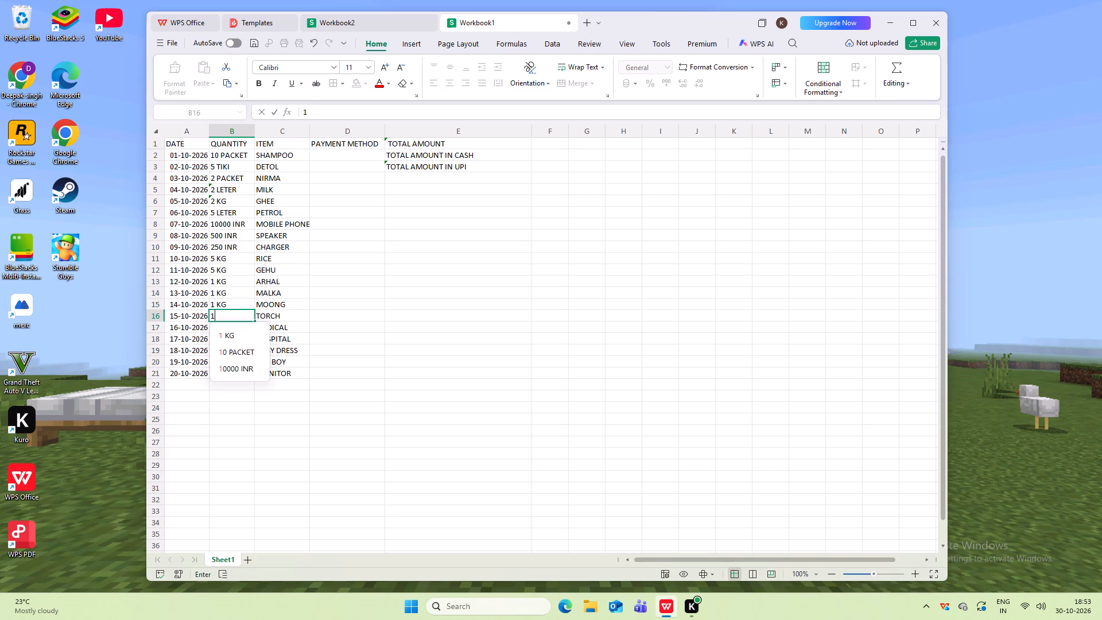
{"action": "key", "text": "Return"}
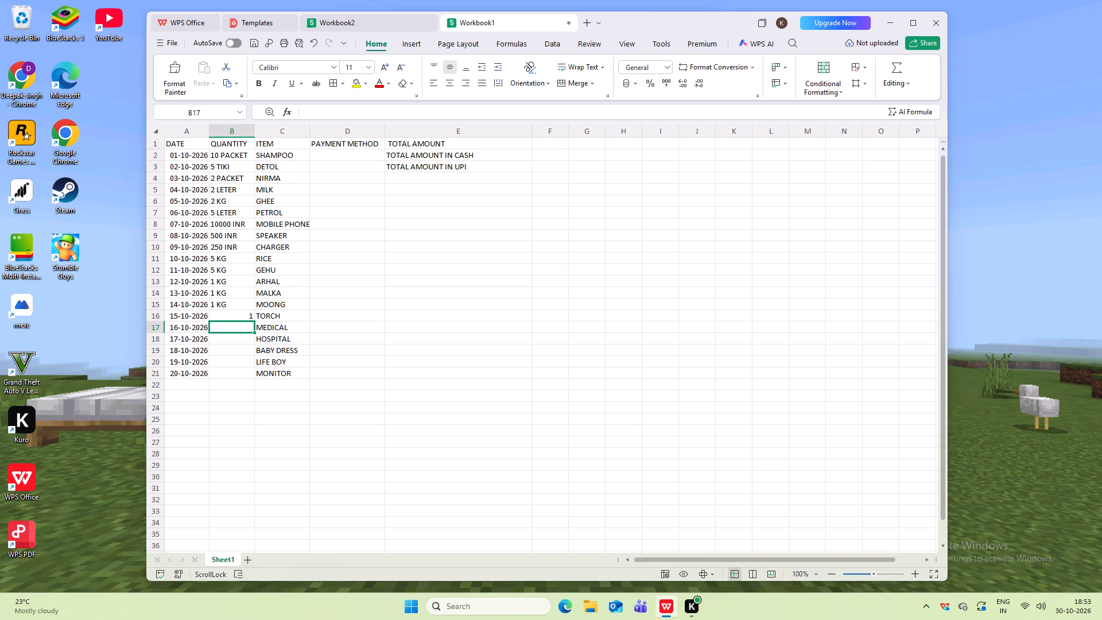
{"action": "left_click", "coordinate": [236, 317]}
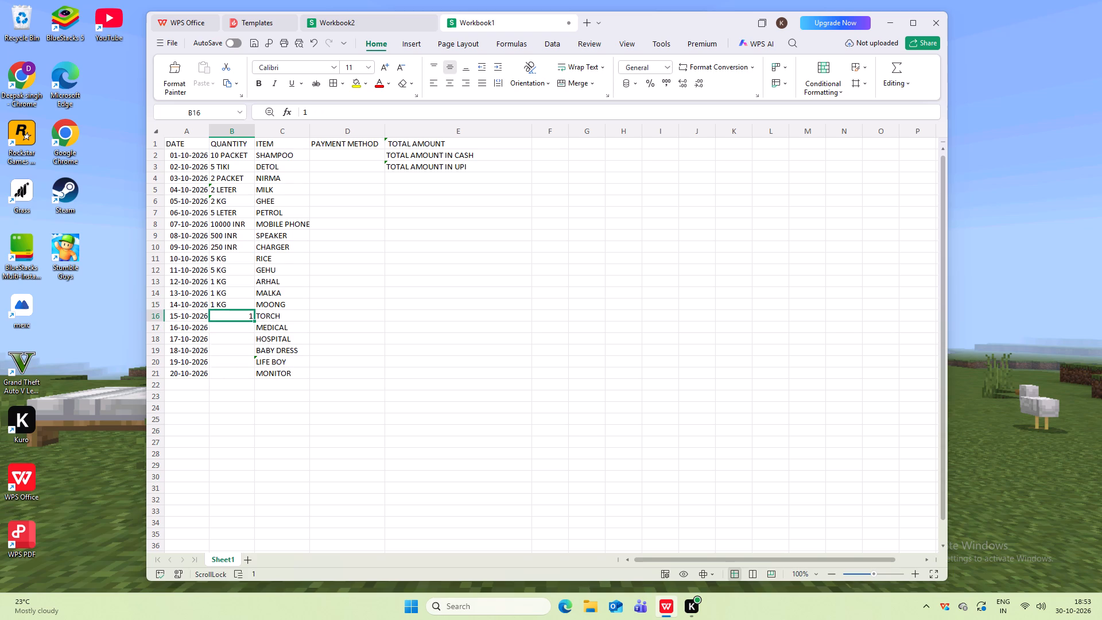
{"action": "key", "text": "BackSpace"}
{"action": "type", "text": "1 ONLU"}
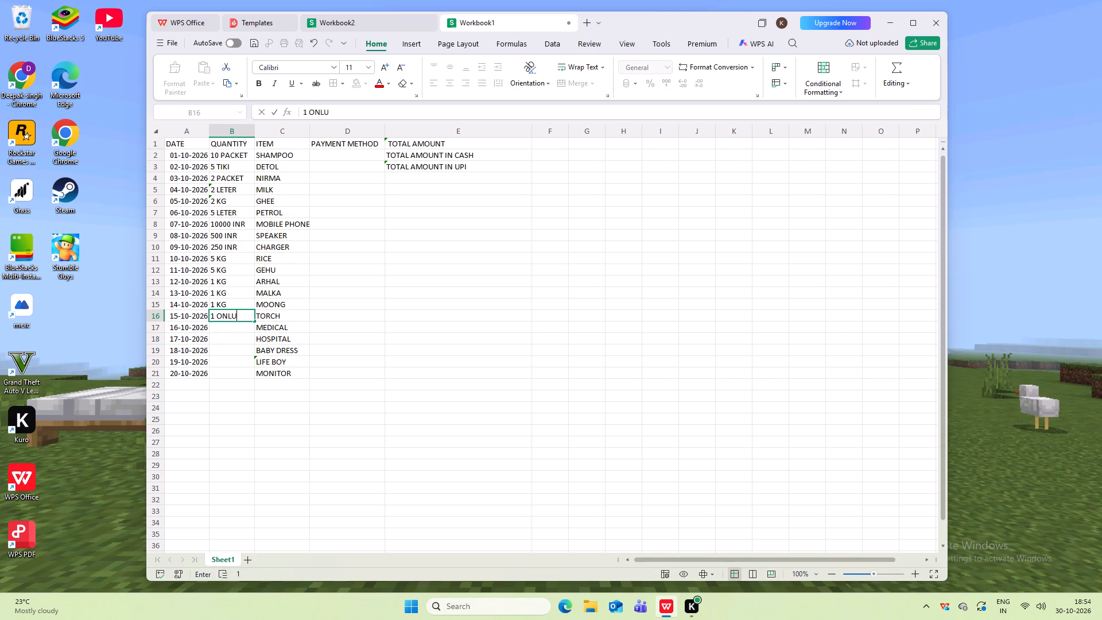
{"action": "key", "text": "BackSpace"}
{"action": "key", "text": "y"}
Enter 450 INR for MEDICAL, 1000 INR for HOSPITAL and 550 INR for BABY DRESS in cells B17 to B19.
{"action": "left_click", "coordinate": [236, 323]}
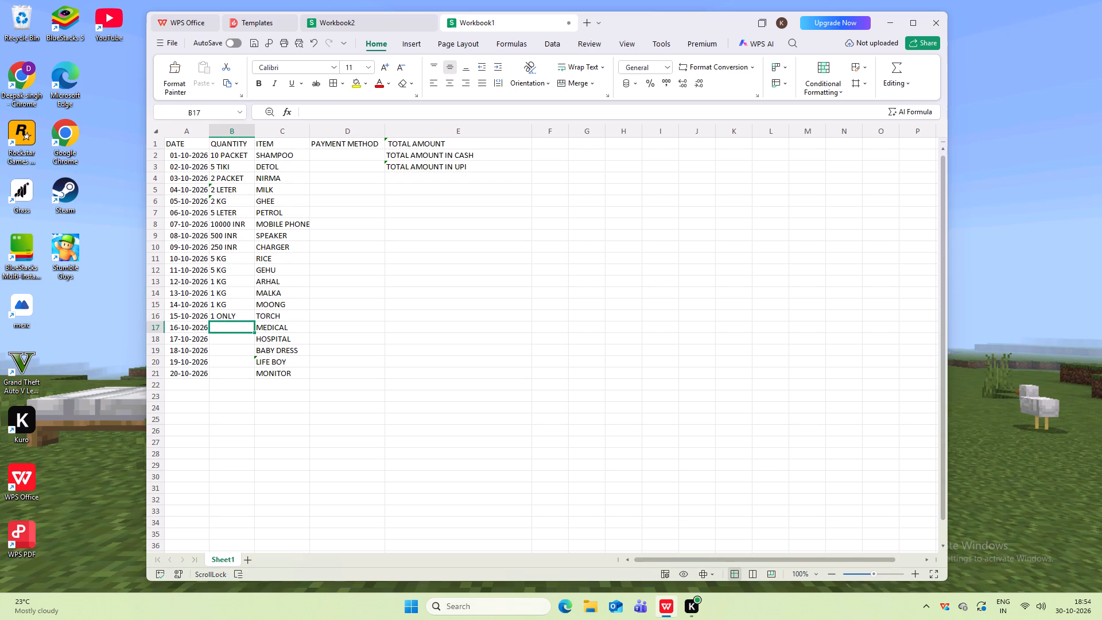
{"action": "type", "text": "450"}
{"action": "key", "text": "space"}
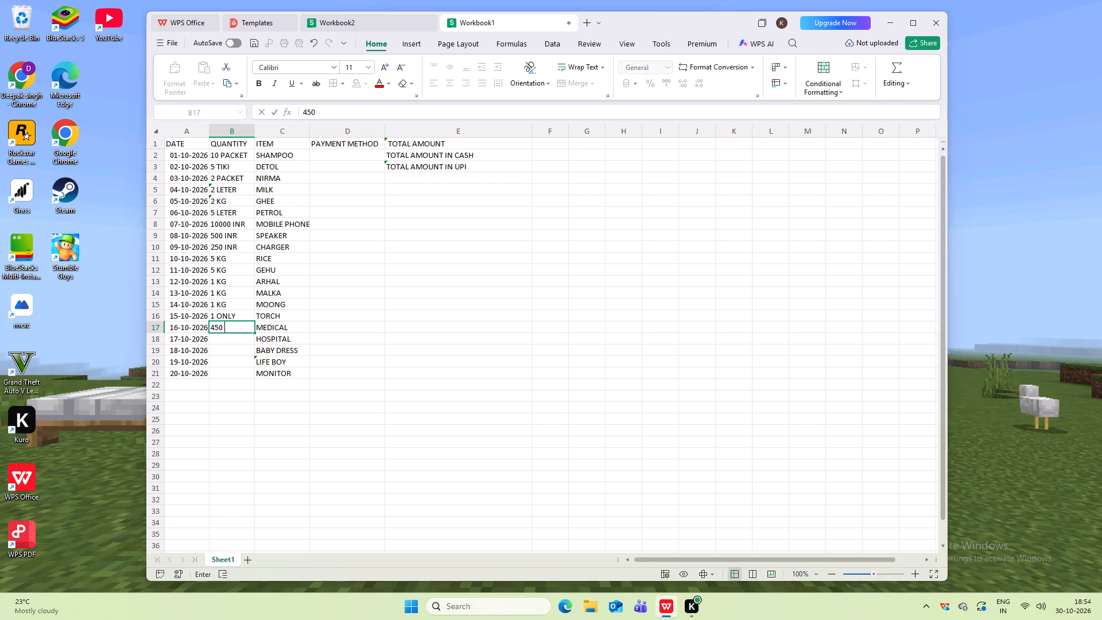
{"action": "type", "text": "INR"}
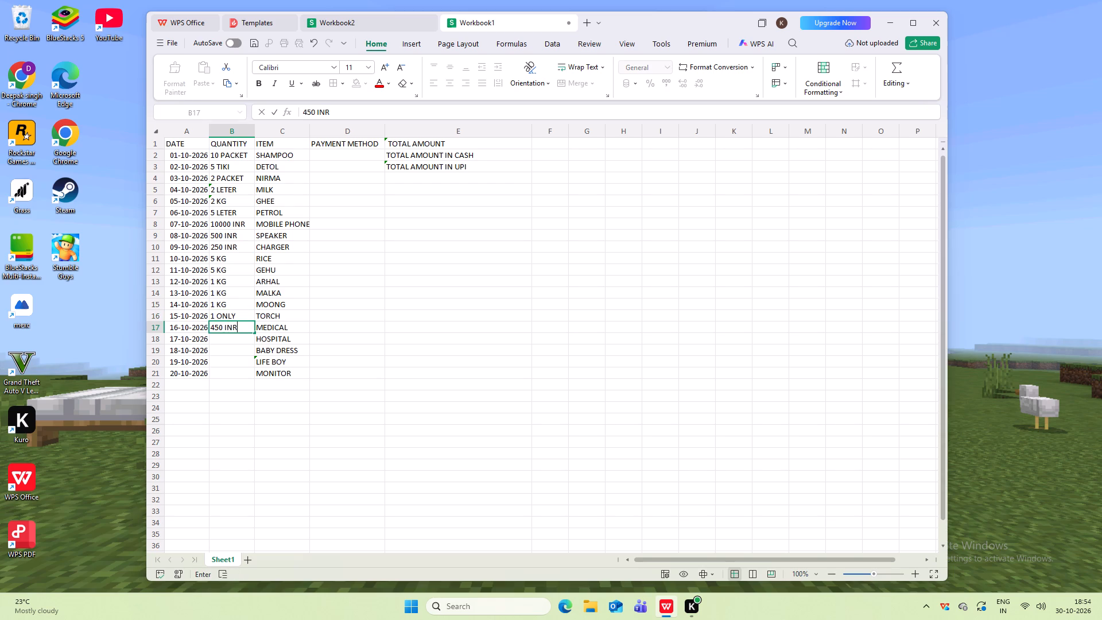
{"action": "left_click", "coordinate": [237, 339]}
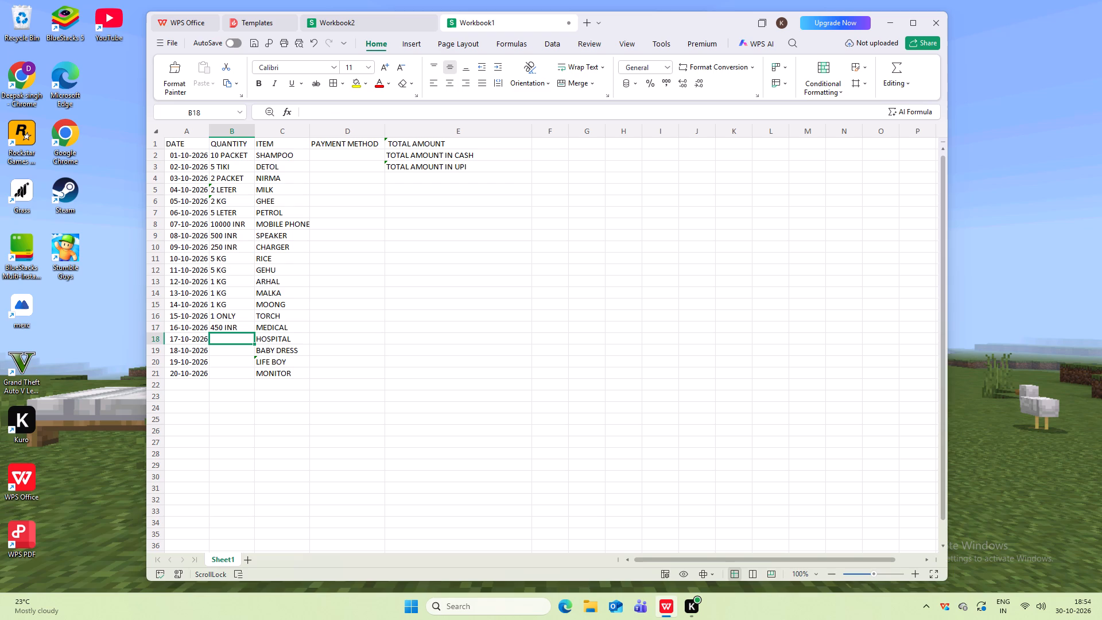
{"action": "type", "text": "1000"}
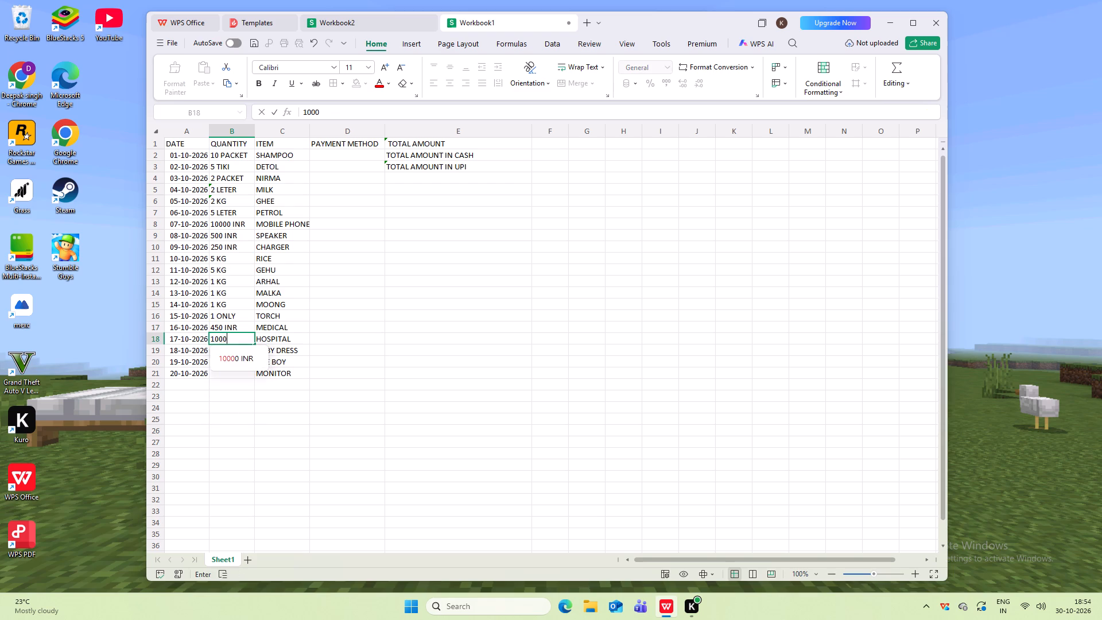
{"action": "key", "text": "space"}
{"action": "type", "text": "INR"}
{"action": "left_click", "coordinate": [237, 354]}
{"action": "type", "text": "550 INR"}
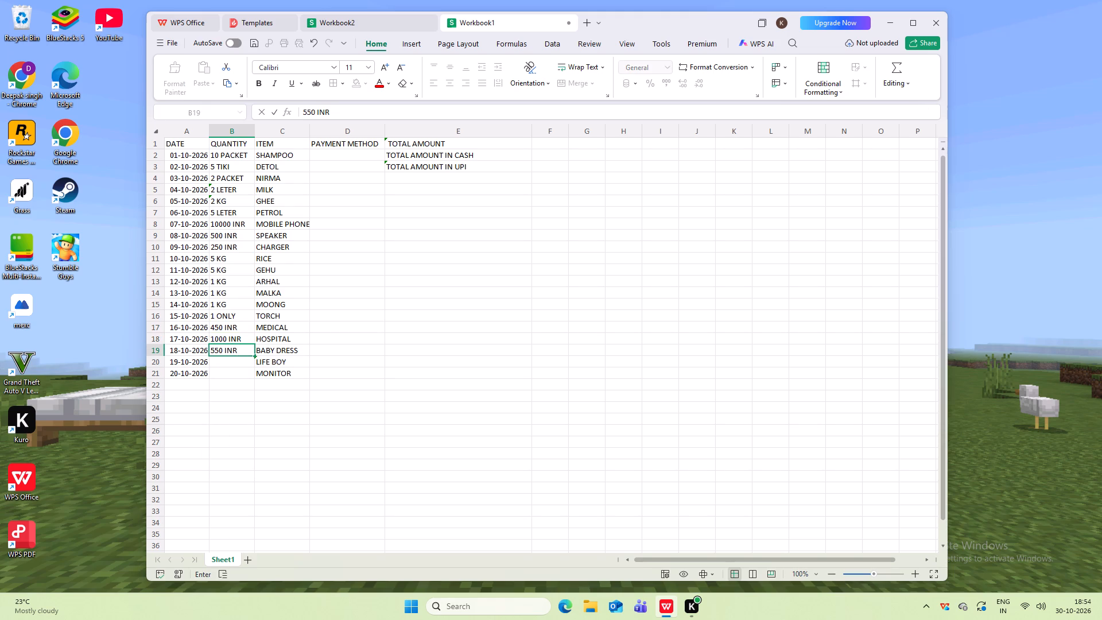
{"action": "left_click", "coordinate": [229, 357]}
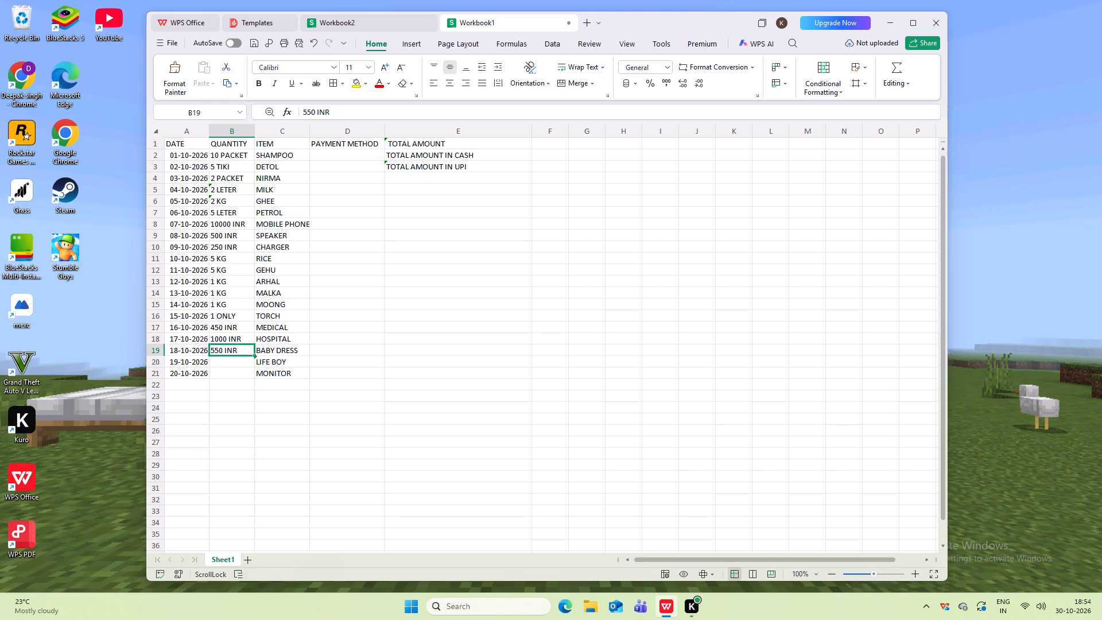
Enter 10 TIKI for LIFE BOY in cell B20 and 7000 INR for MONITOR in cell B21 of the QUANTITY column.
{"action": "left_click", "coordinate": [230, 360]}
{"action": "type", "text": "10"}
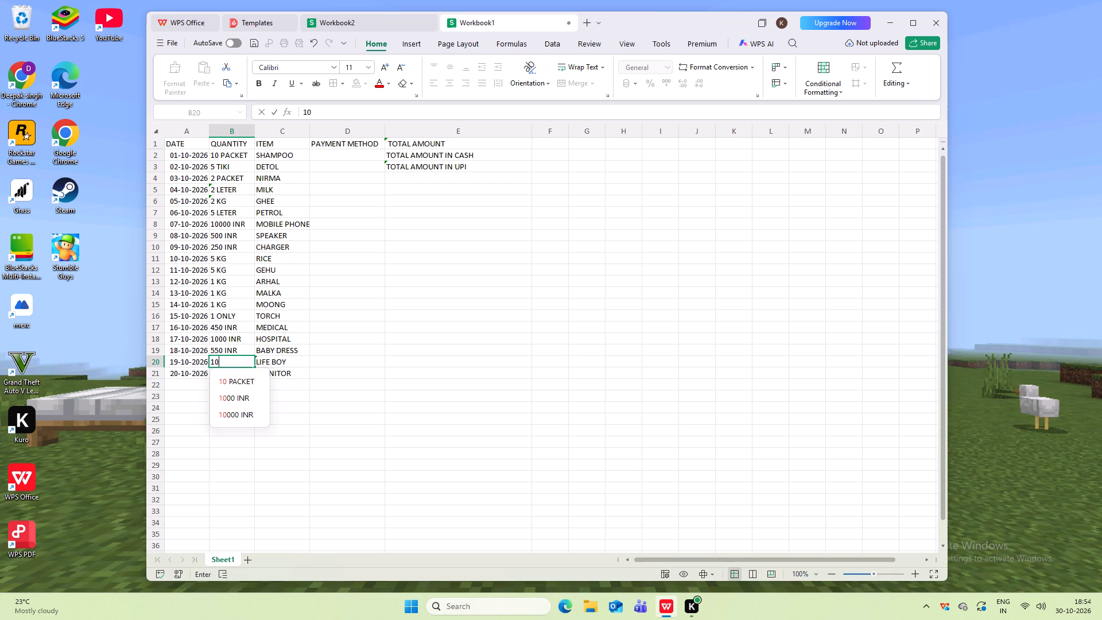
{"action": "left_click", "coordinate": [232, 361]}
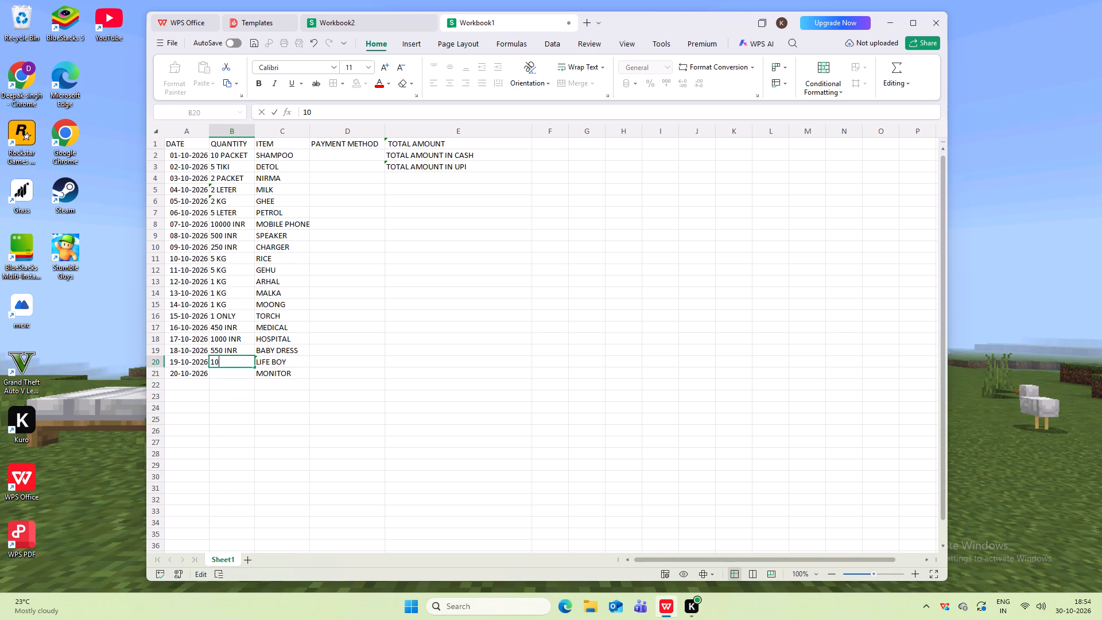
{"action": "key", "text": "space"}
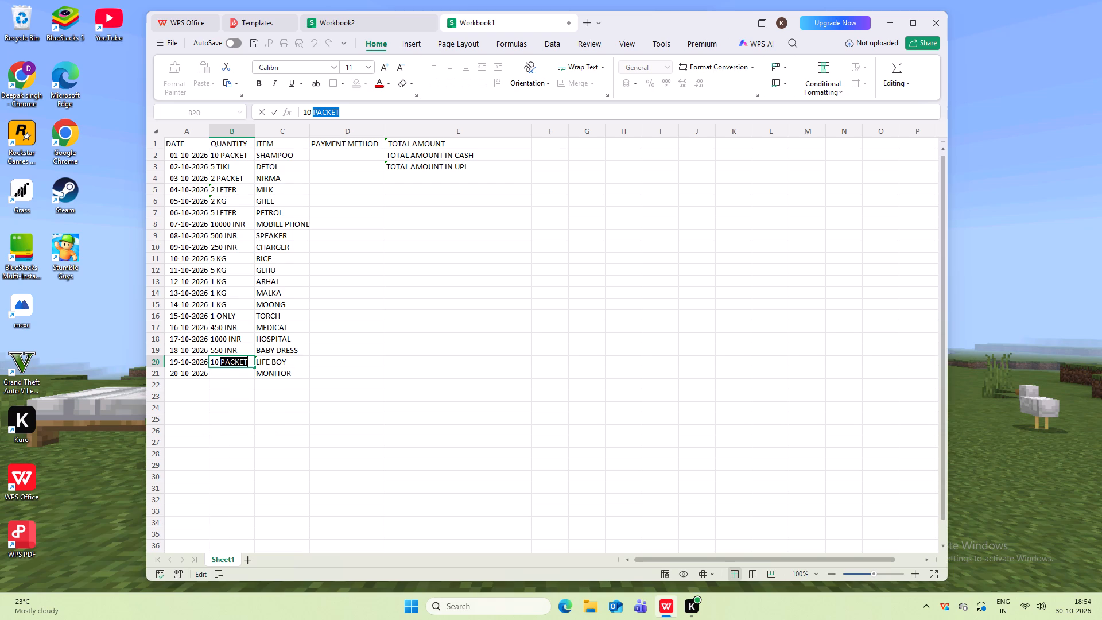
{"action": "type", "text": "TIKI"}
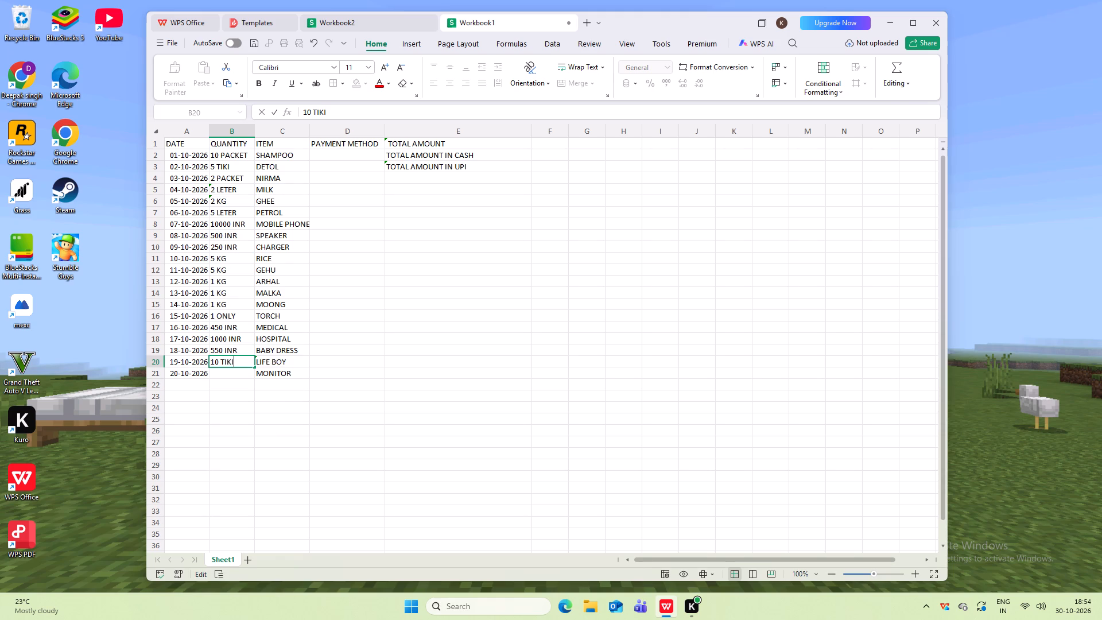
{"action": "left_click", "coordinate": [239, 373]}
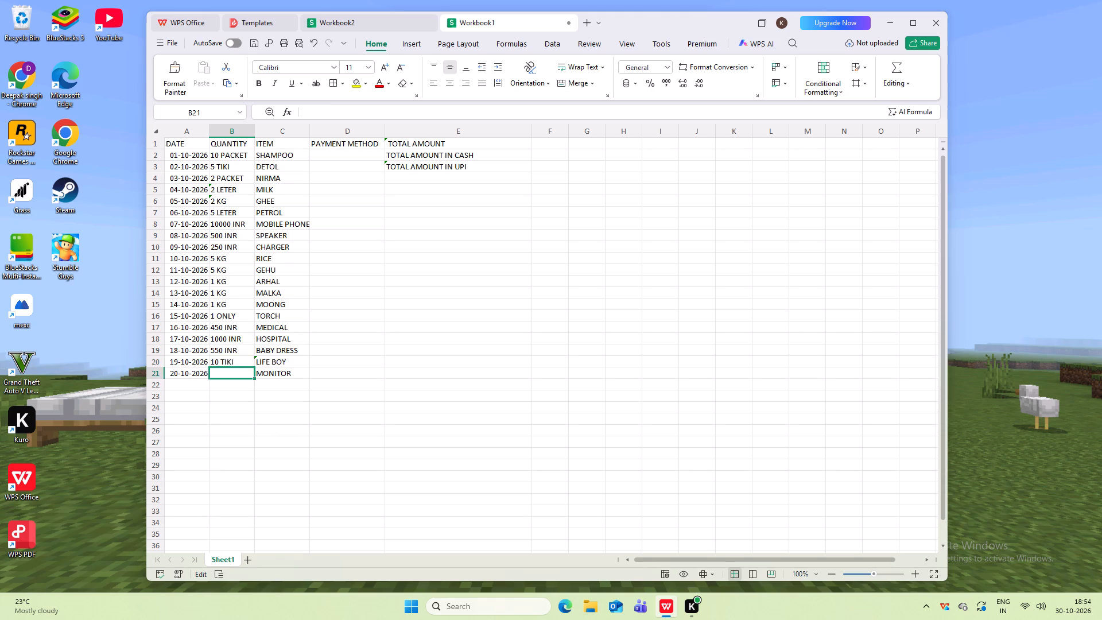
{"action": "type", "text": "7000"}
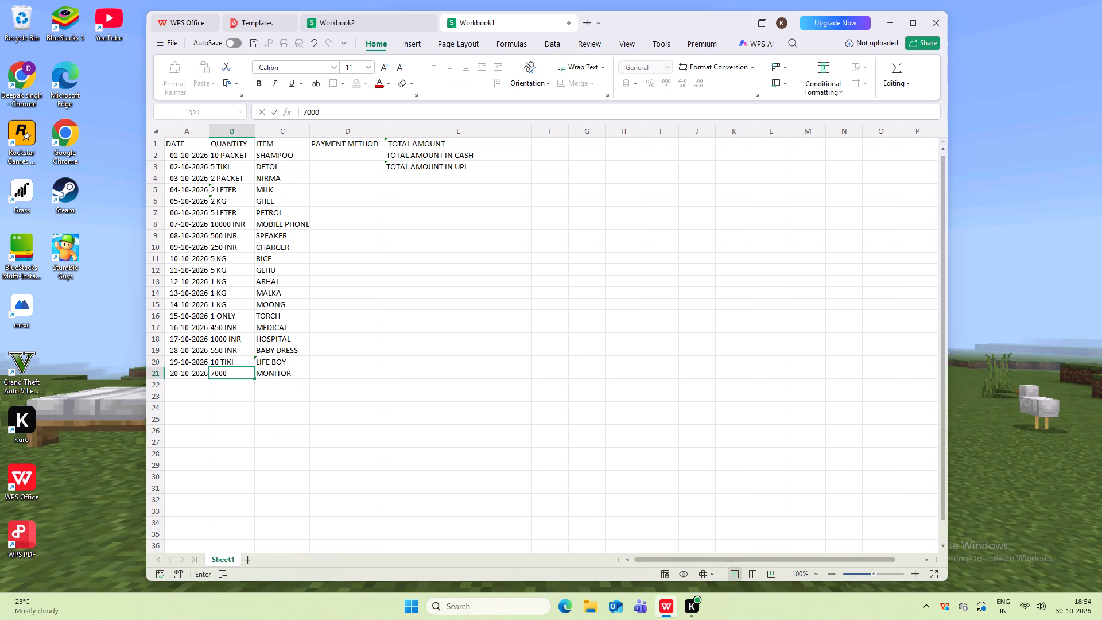
{"action": "key", "text": "space"}
{"action": "type", "text": "INR"}
Enter CASH as the payment method for SHAMPOO and DETOL in cells D2 and D3.
{"action": "left_click", "coordinate": [348, 156]}
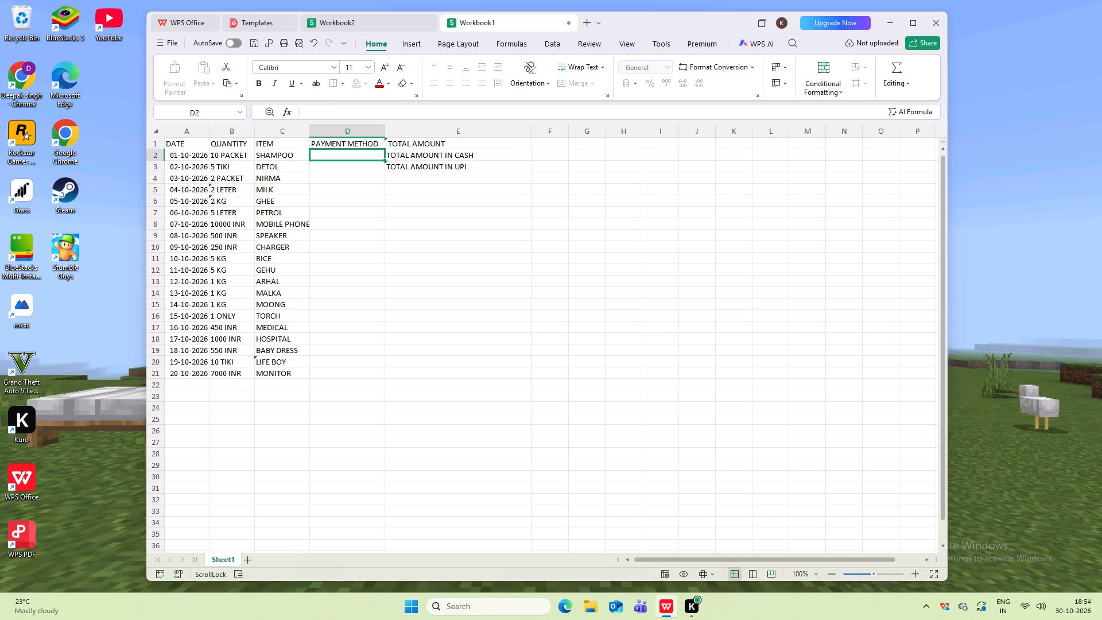
{"action": "type", "text": "CASH"}
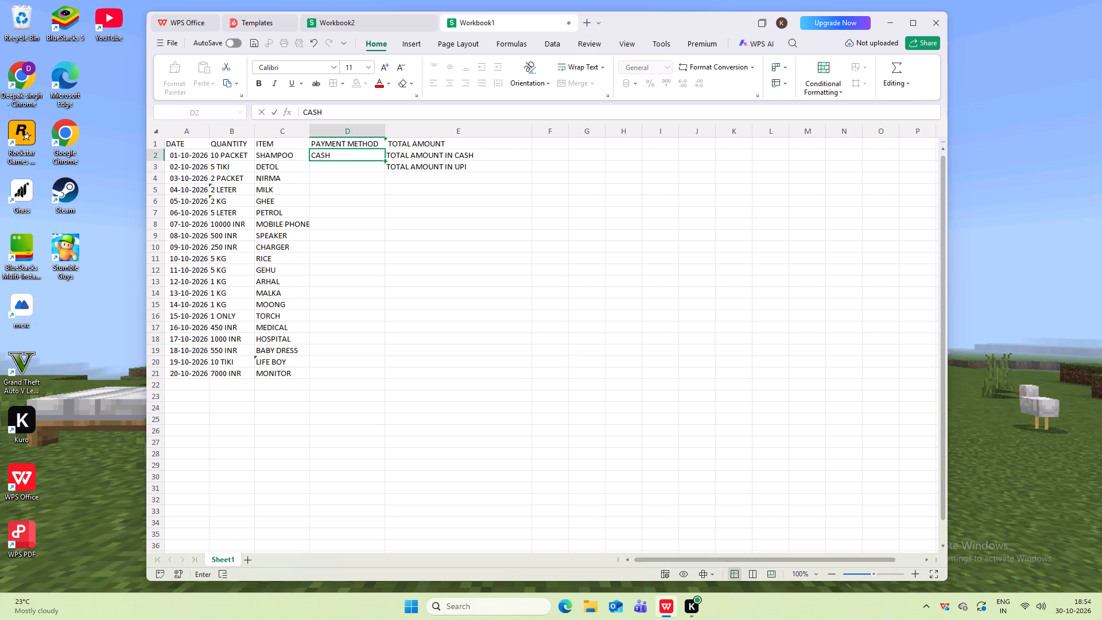
{"action": "key", "text": "Return"}
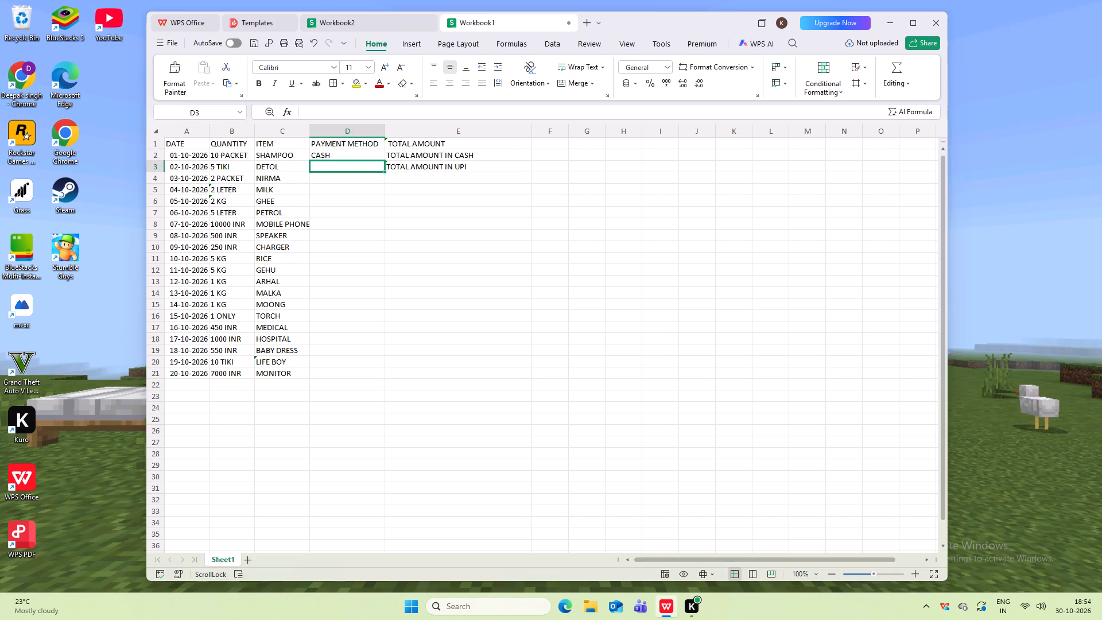
{"action": "type", "text": "CASH"}
{"action": "key", "text": "space"}
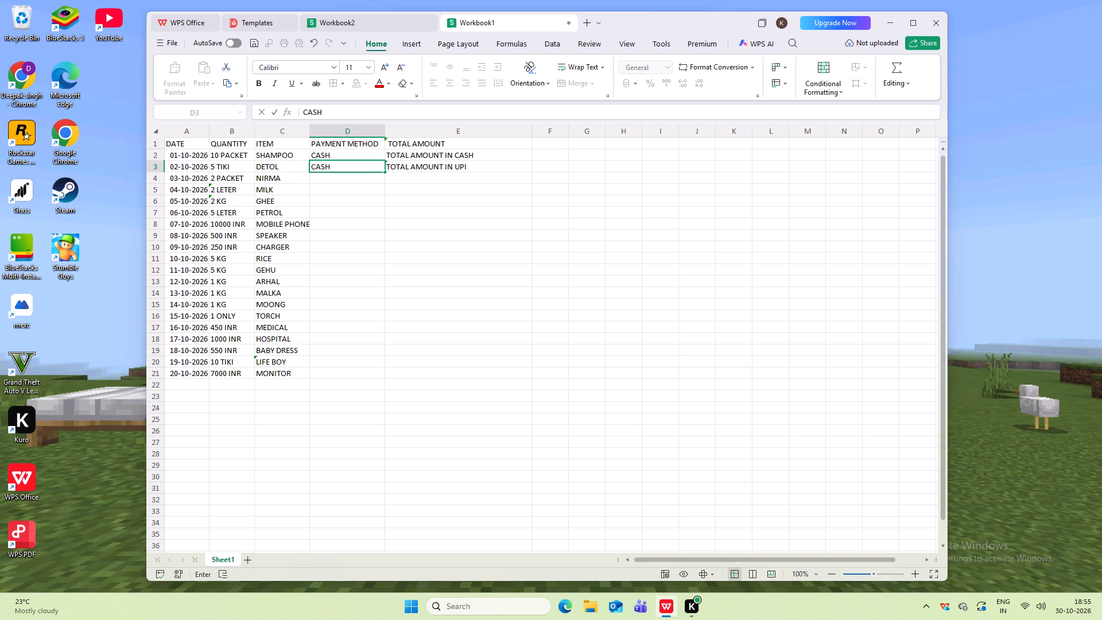
{"action": "key", "text": "Return"}
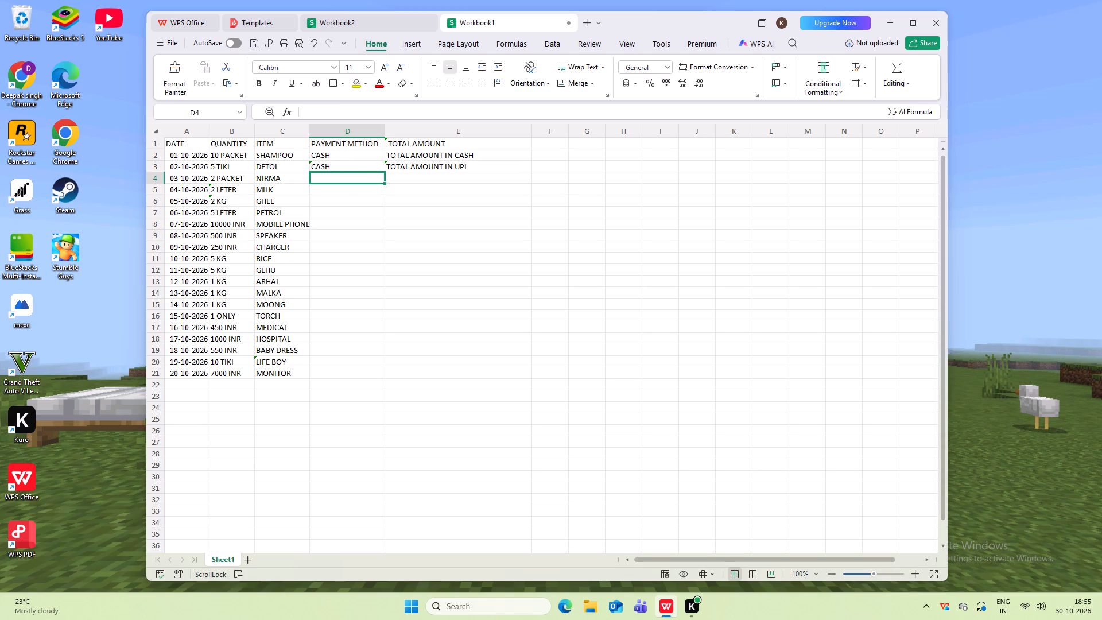
Enter UPI as the payment method for NIRMA and MILK in cells D4 and D5, and CASH for GHEE in D6.
{"action": "type", "text": "UPI"}
{"action": "key", "text": "Return"}
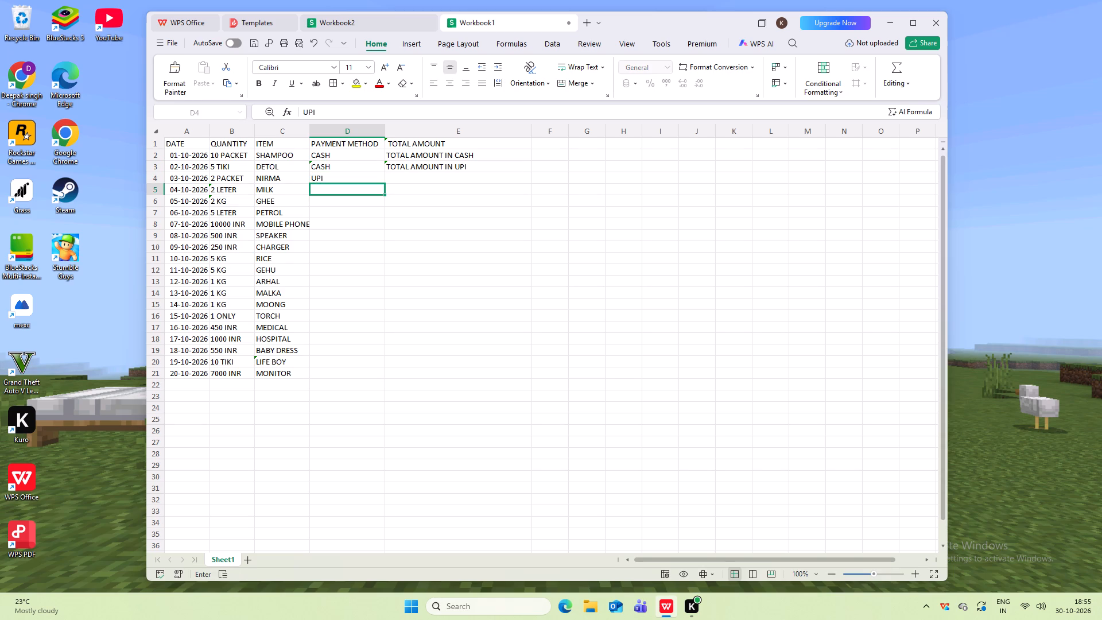
{"action": "key", "text": "u"}
{"action": "key", "text": "bracketleft"}
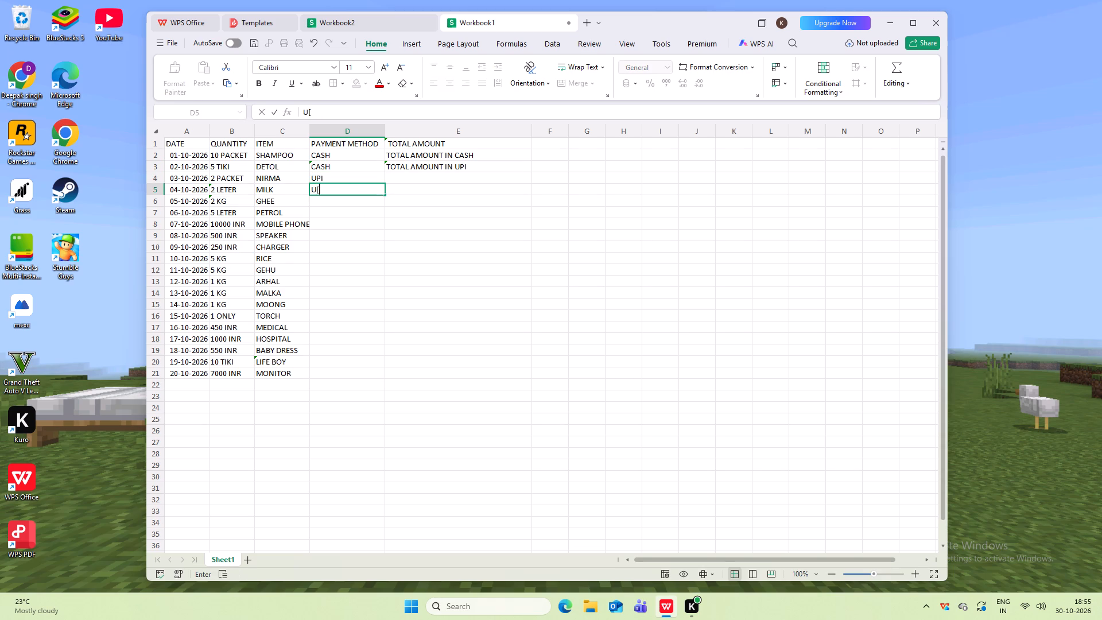
{"action": "key", "text": "BackSpace"}
{"action": "type", "text": "PI"}
{"action": "key", "text": "Return"}
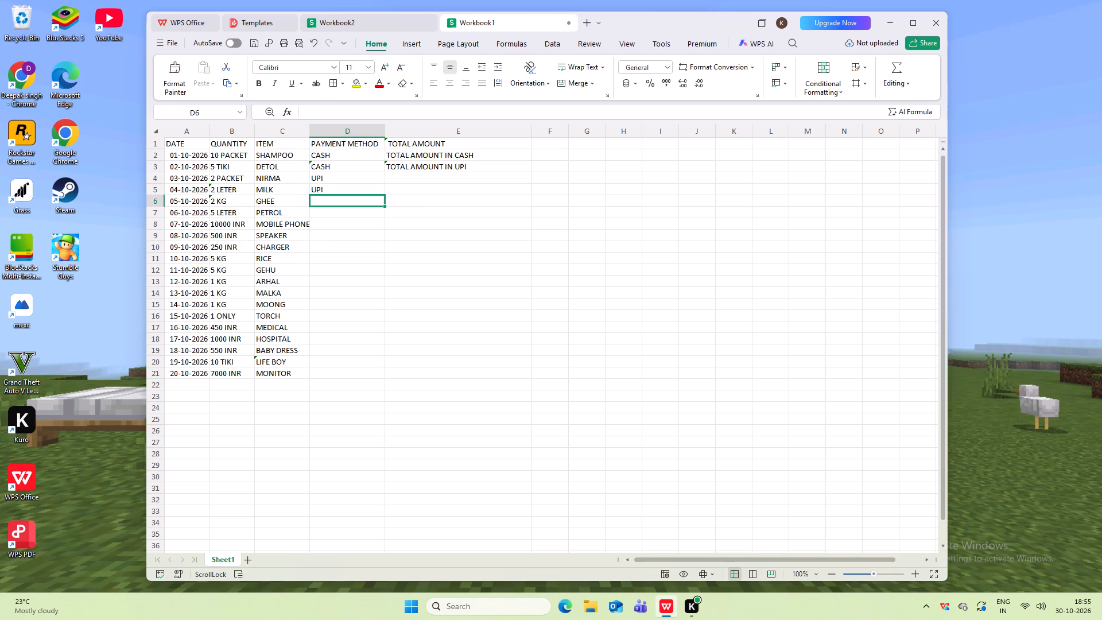
{"action": "type", "text": "CASH"}
{"action": "key", "text": "Return"}
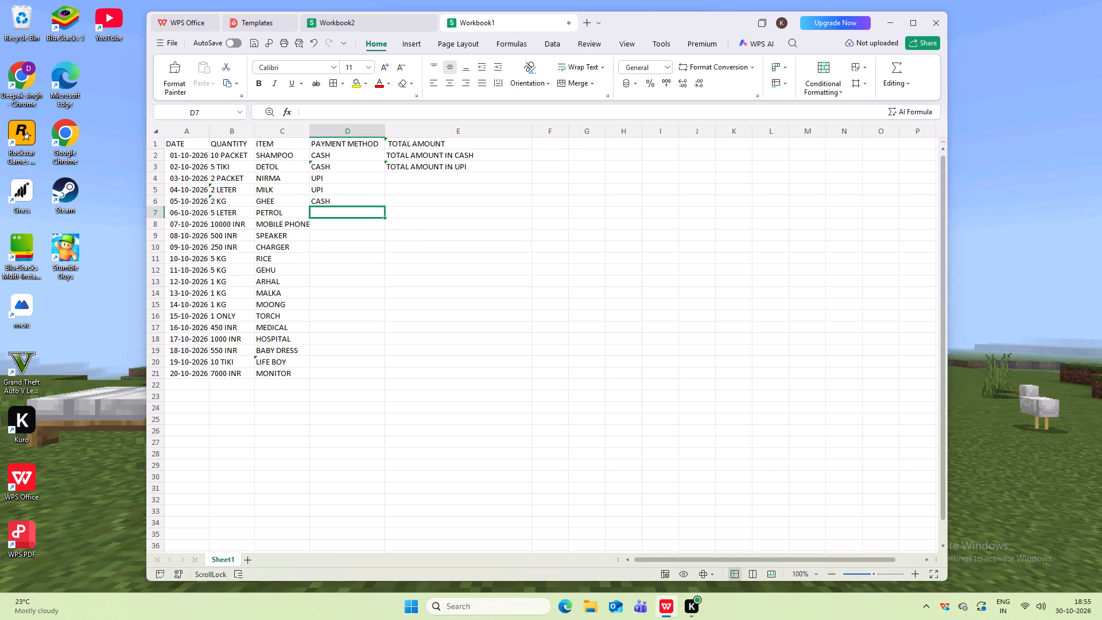
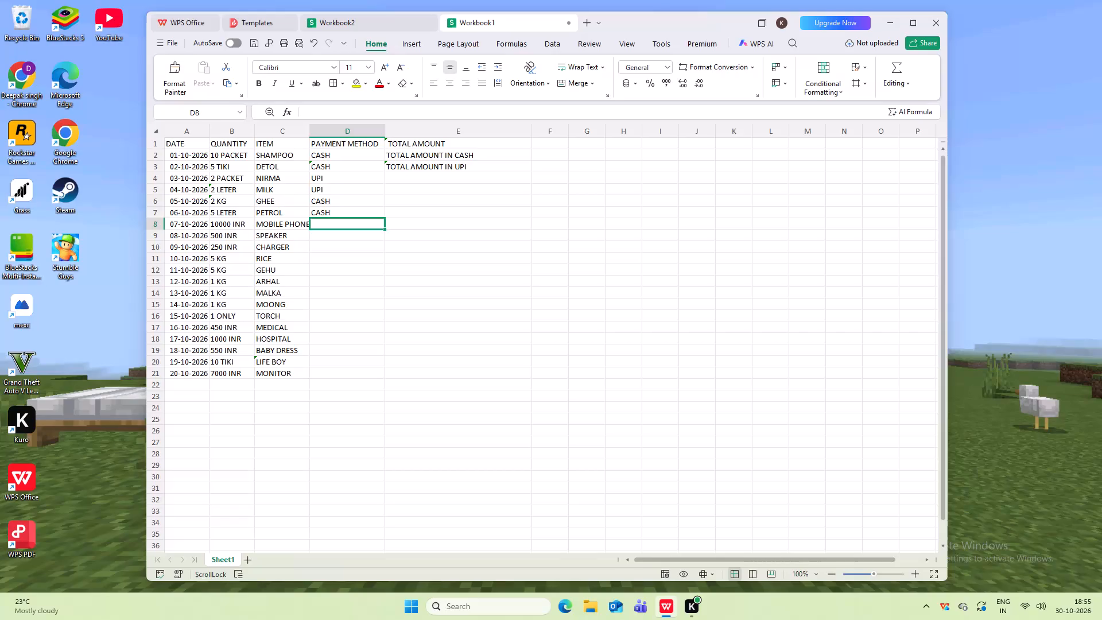
Enter UPI for MOBILE PHONE, CASH for SPEAKER and UPI for CHARGER in cells D8 to D10.
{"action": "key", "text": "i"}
{"action": "key", "text": "BackSpace"}
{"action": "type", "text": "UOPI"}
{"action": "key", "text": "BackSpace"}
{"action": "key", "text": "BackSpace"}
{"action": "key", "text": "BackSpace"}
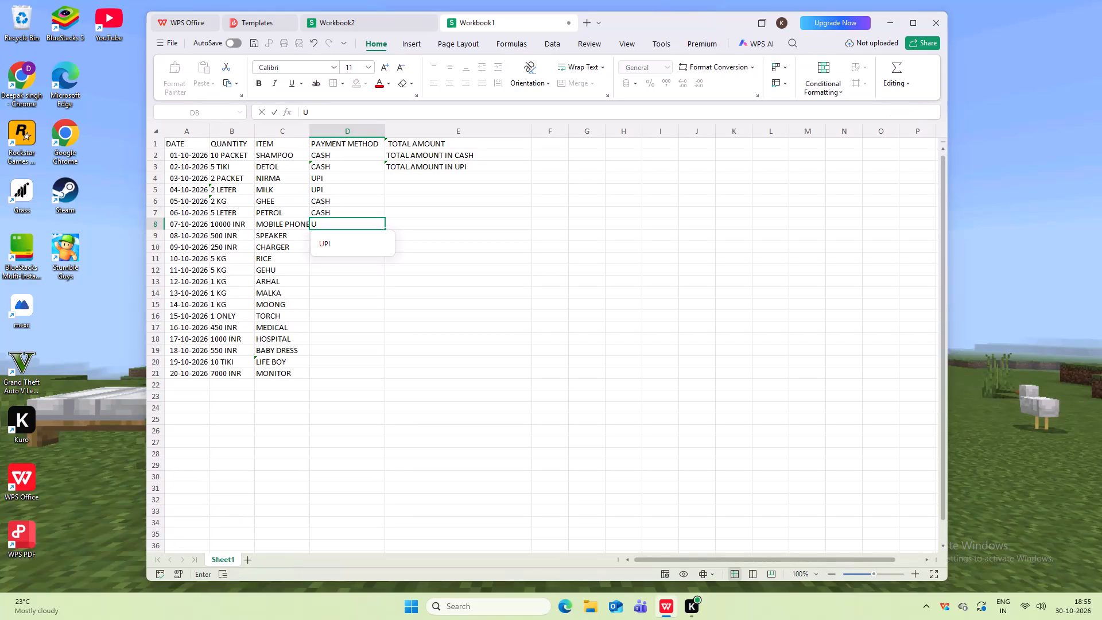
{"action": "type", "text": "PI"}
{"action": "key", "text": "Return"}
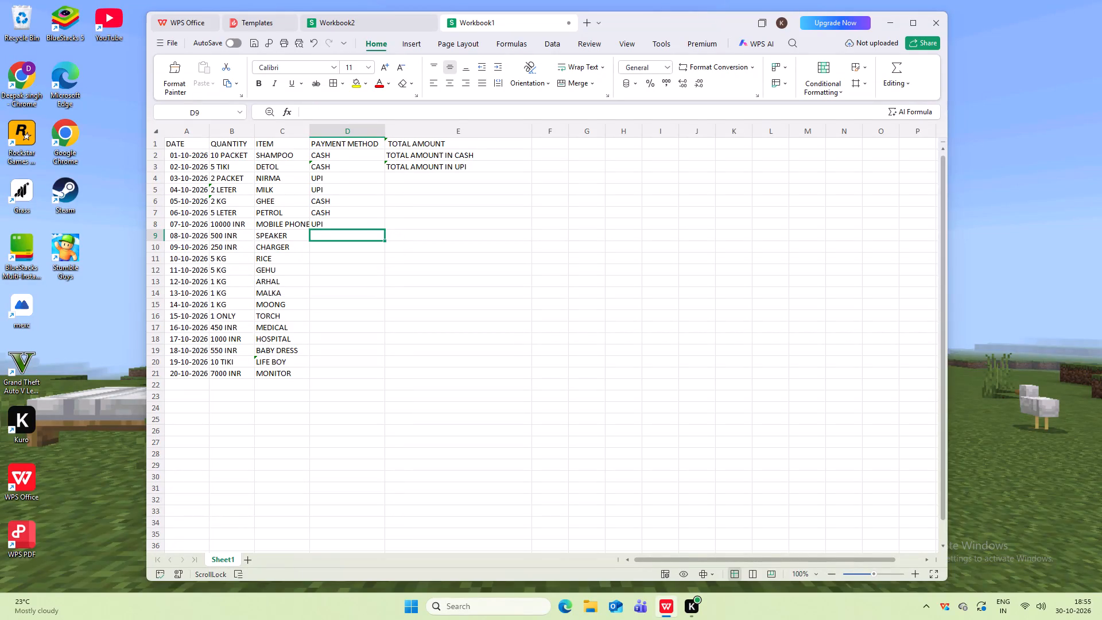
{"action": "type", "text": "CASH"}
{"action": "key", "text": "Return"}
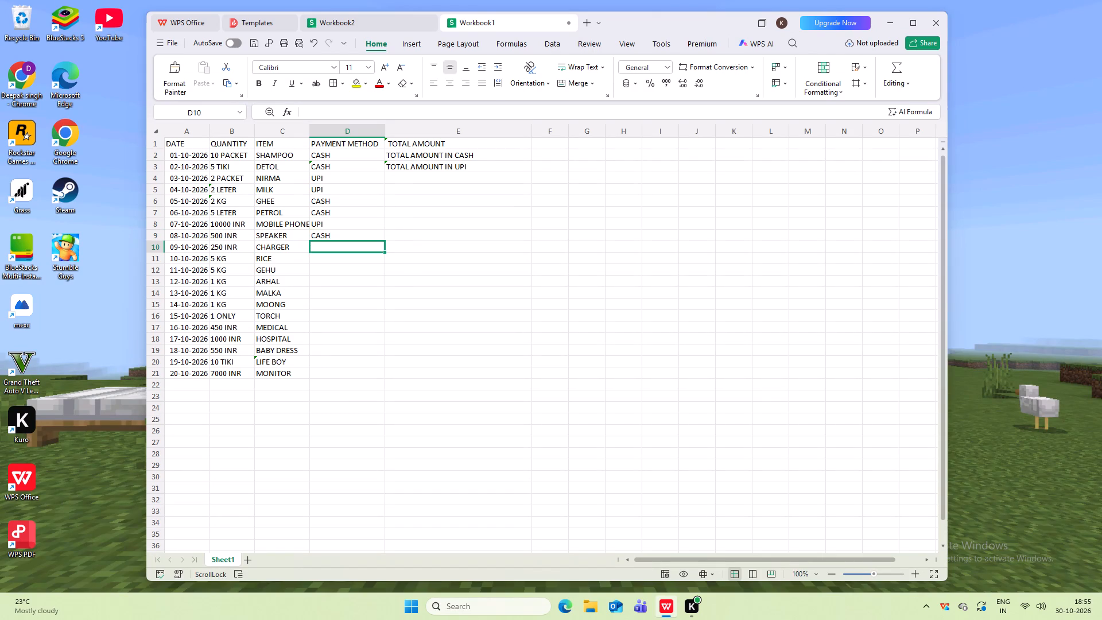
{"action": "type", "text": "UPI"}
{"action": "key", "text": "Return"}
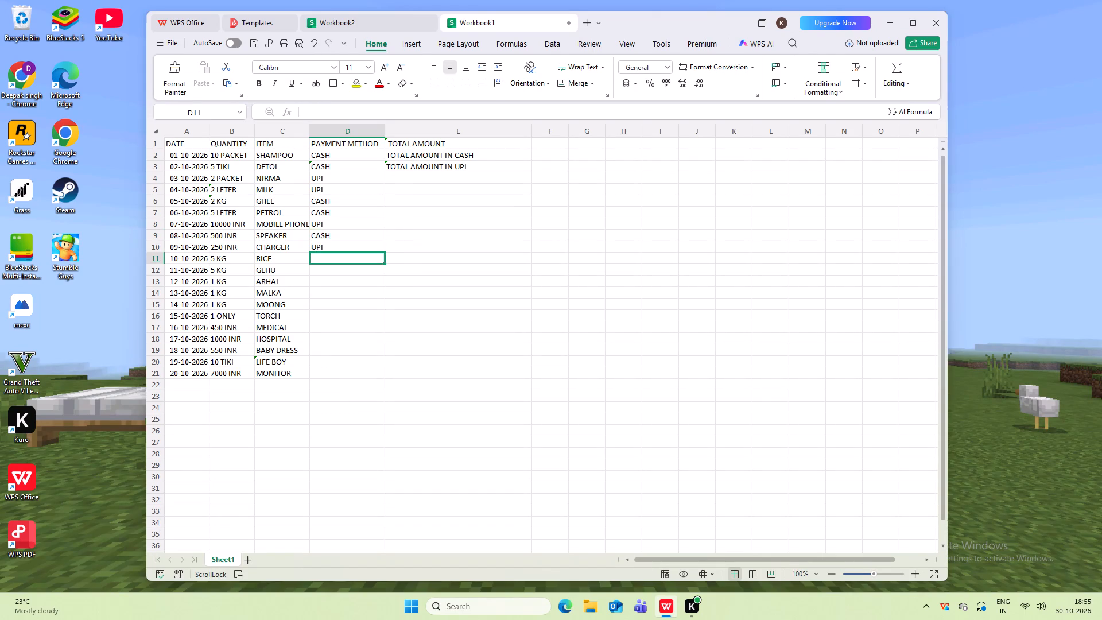
Enter CASH as the payment method for RICE and GEHU in cells D11 and D12.
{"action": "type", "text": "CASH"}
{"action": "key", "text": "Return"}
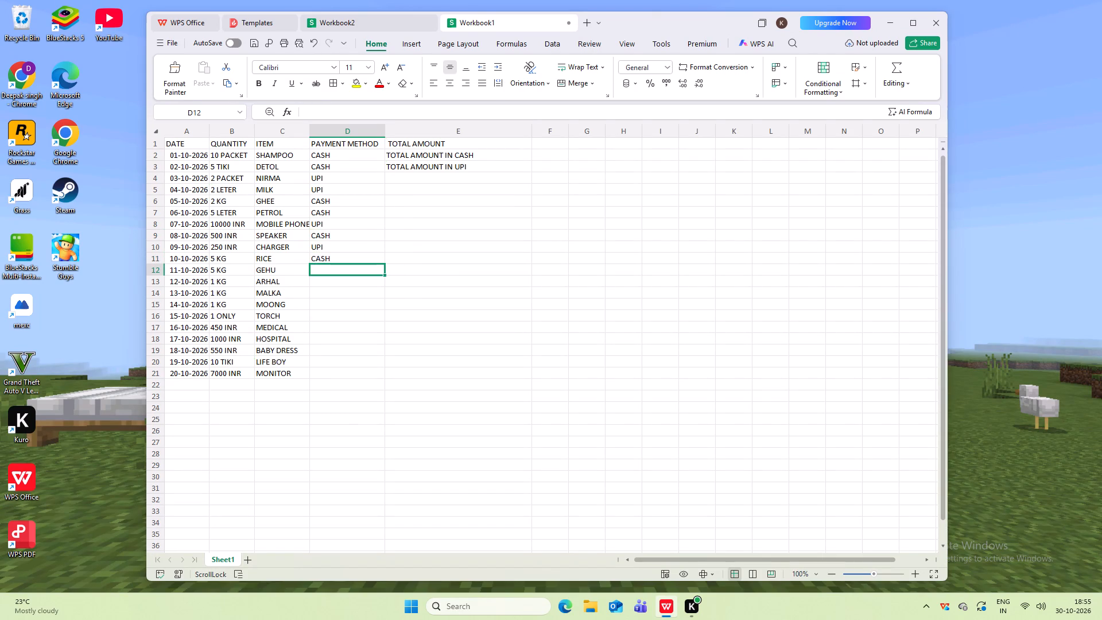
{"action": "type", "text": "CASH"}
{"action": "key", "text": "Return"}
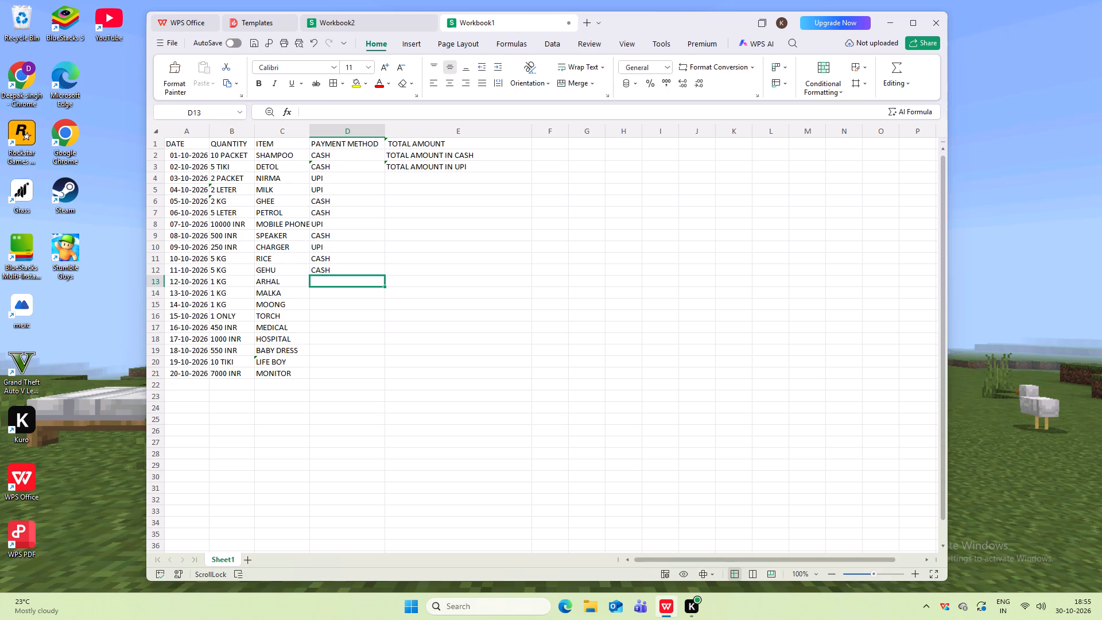
Enter UPI for ARHAL, MALKA and MOONG in cells D13 to D15, and CASH for TORCH in D16.
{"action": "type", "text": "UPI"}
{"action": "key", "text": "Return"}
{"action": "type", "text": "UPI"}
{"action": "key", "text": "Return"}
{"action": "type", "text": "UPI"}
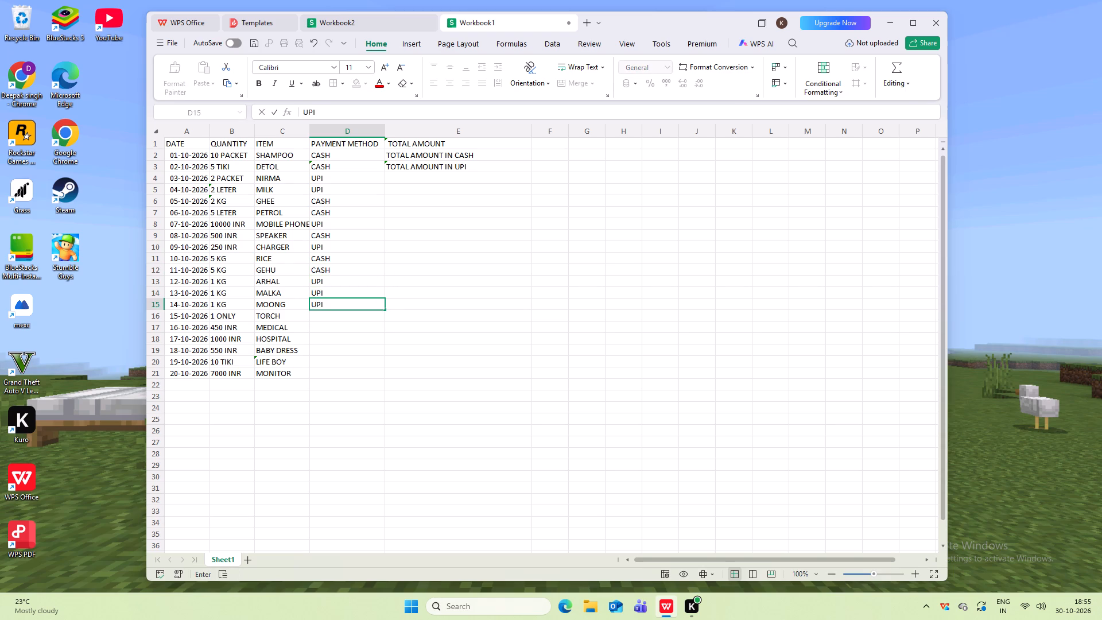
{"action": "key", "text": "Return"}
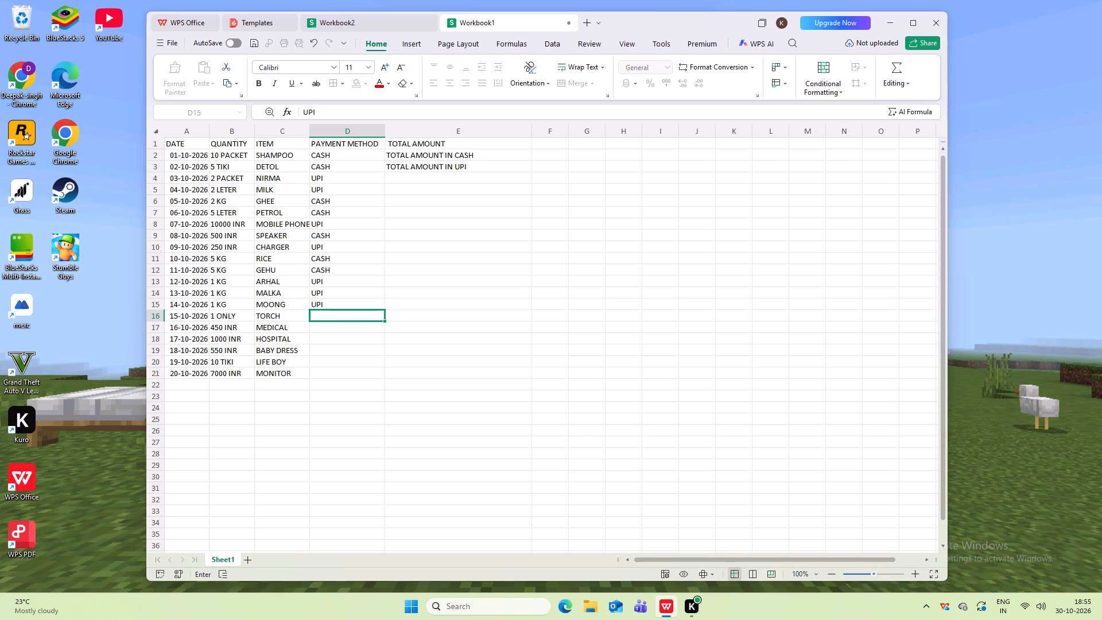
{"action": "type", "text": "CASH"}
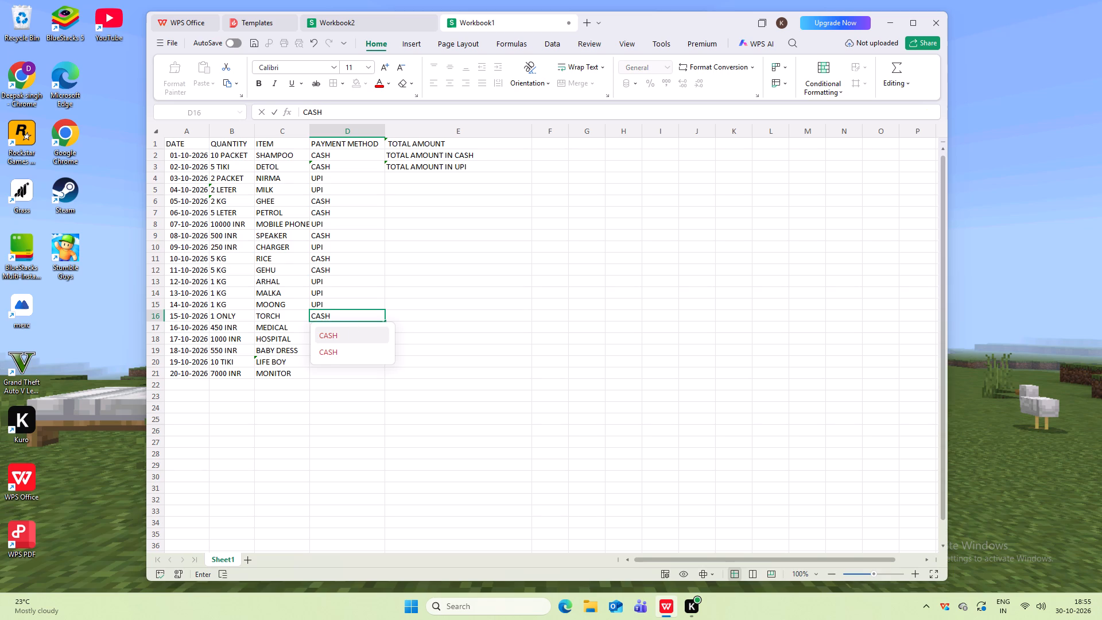
Replace the TORCH quantity in cell B16 with 500 INR.
{"action": "left_click", "coordinate": [242, 316]}
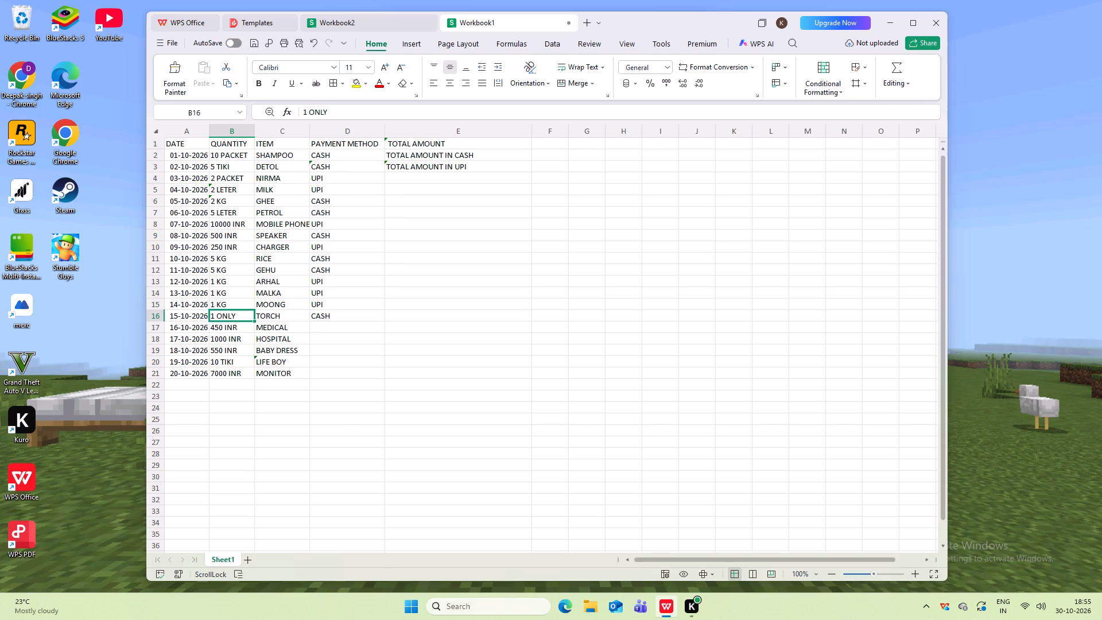
{"action": "key", "text": "BackSpace"}
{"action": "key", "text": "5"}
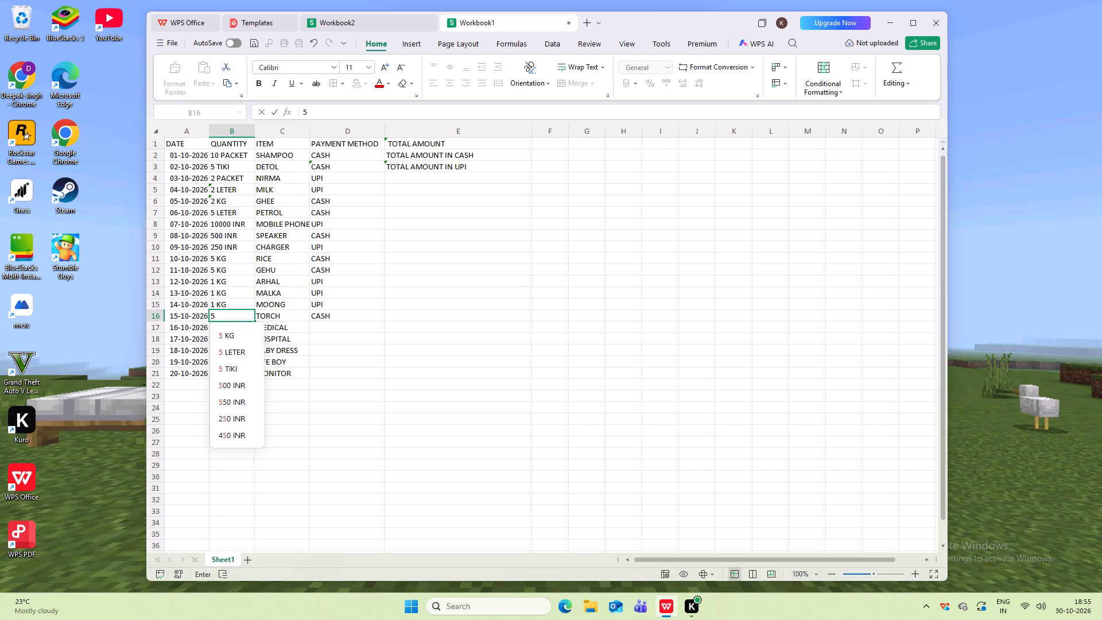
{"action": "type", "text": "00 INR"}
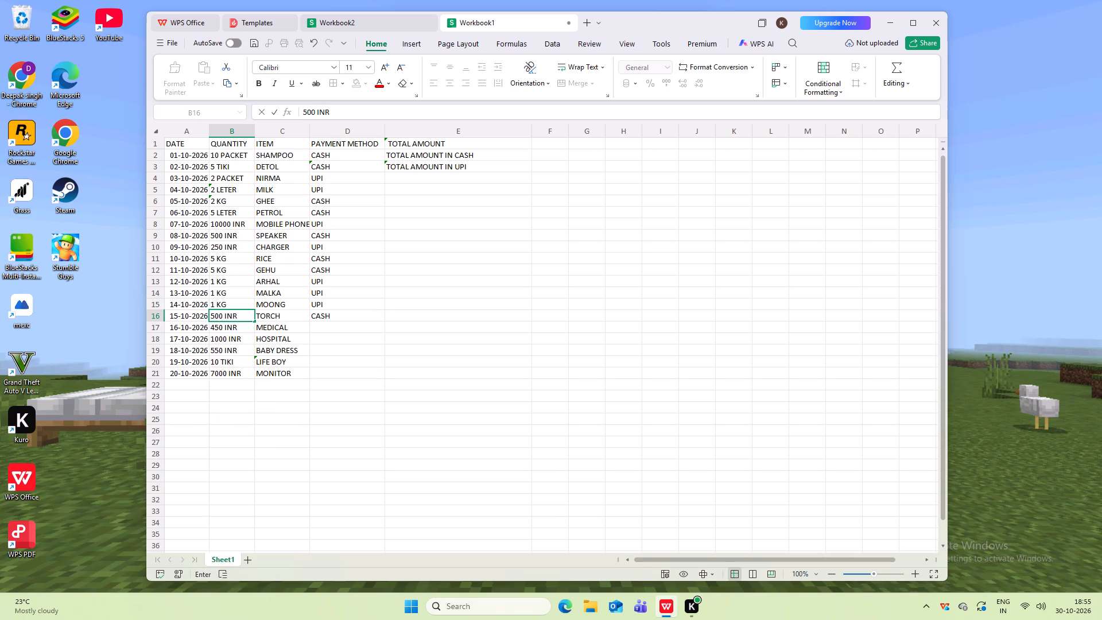
Enter UPI as the payment method for MEDICAL and HOSPITAL in cells D17 and D18.
{"action": "double_click", "coordinate": [326, 327]}
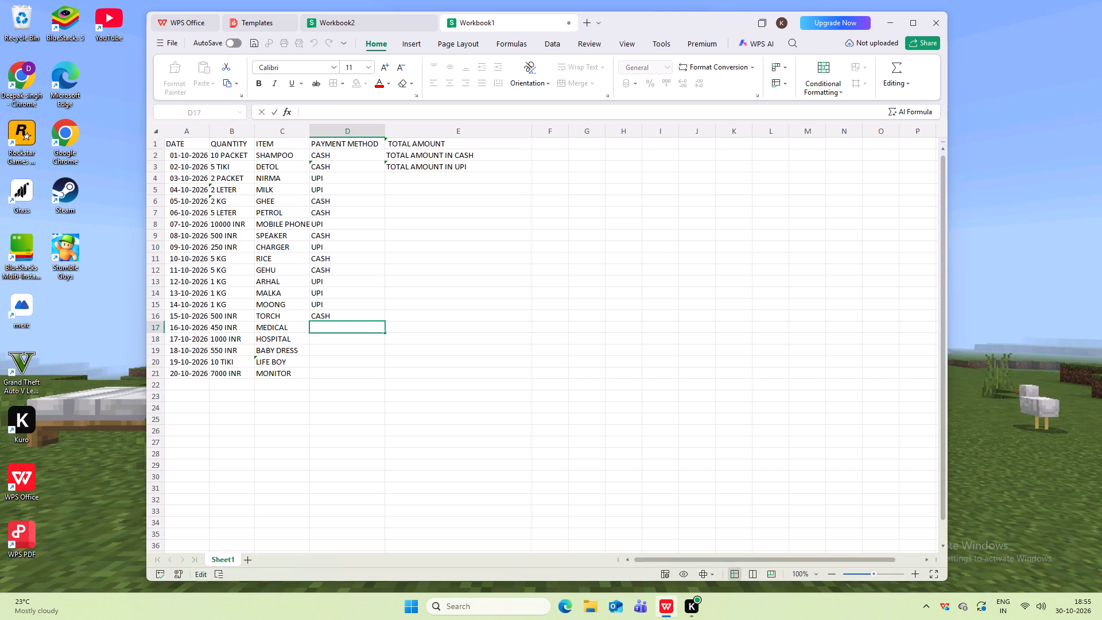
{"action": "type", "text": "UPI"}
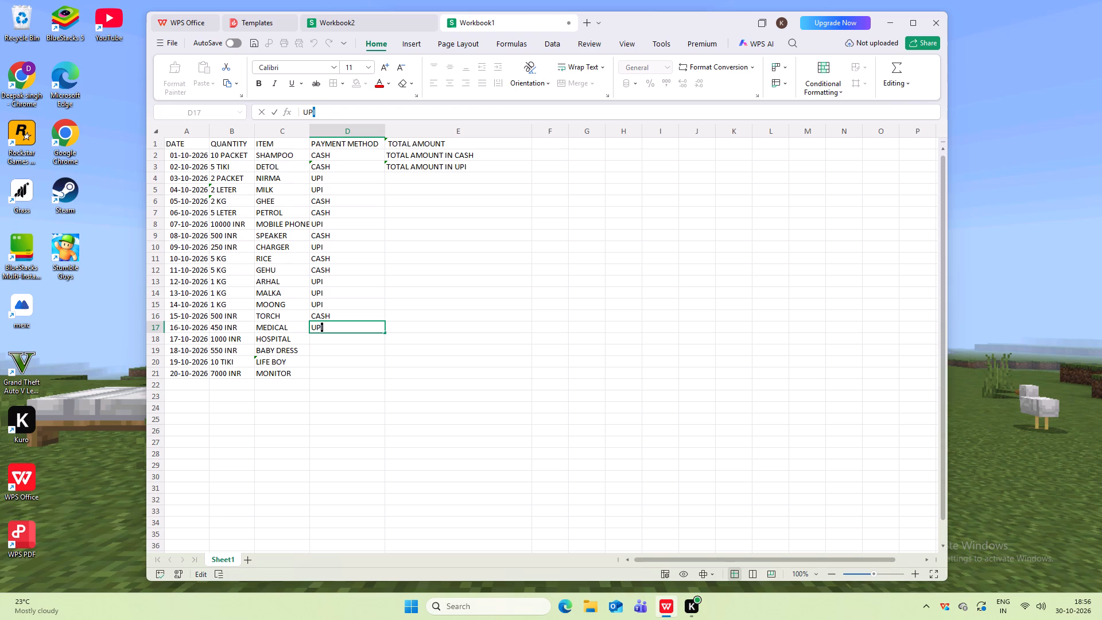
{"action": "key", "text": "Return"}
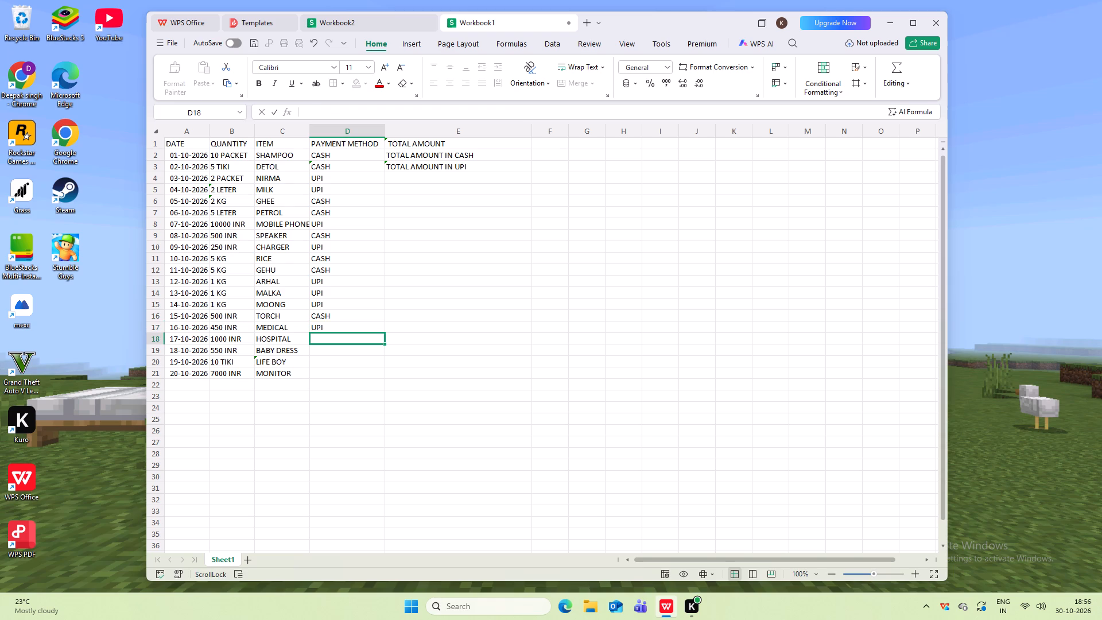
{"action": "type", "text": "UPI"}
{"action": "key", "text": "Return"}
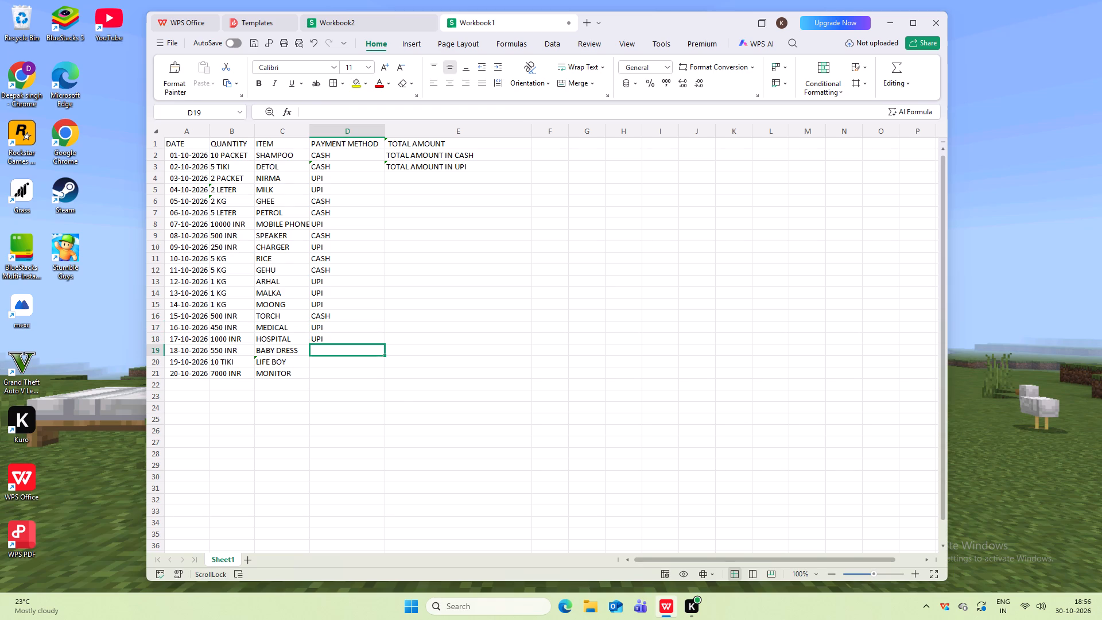
Enter CASH for BABY DRESS and LIFE BOY in cells D19 and D20, and UPI for MONITOR in D21.
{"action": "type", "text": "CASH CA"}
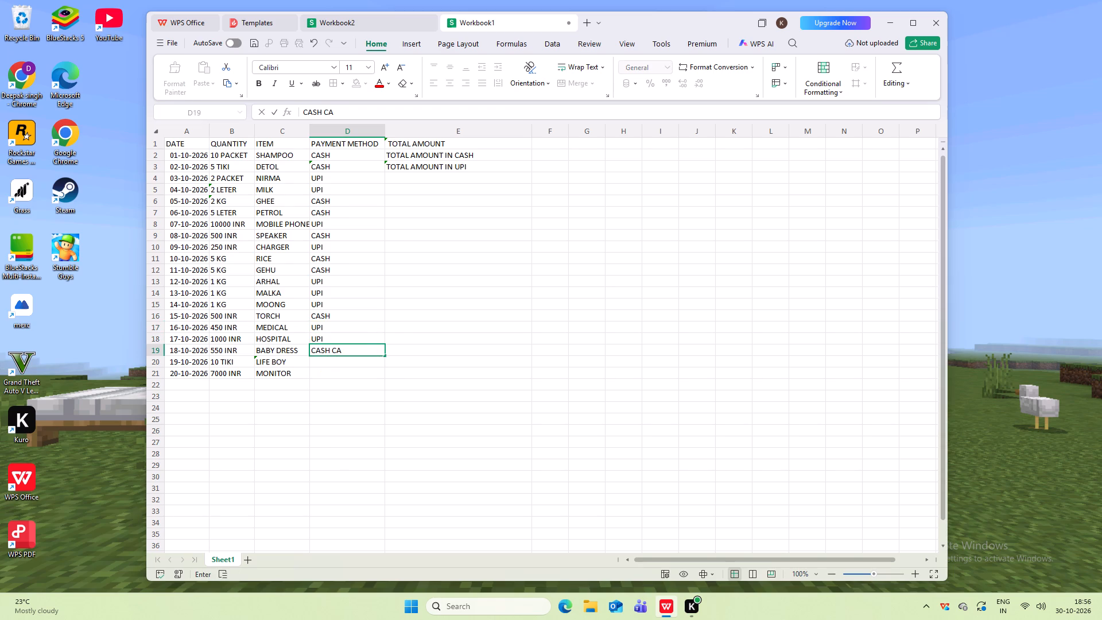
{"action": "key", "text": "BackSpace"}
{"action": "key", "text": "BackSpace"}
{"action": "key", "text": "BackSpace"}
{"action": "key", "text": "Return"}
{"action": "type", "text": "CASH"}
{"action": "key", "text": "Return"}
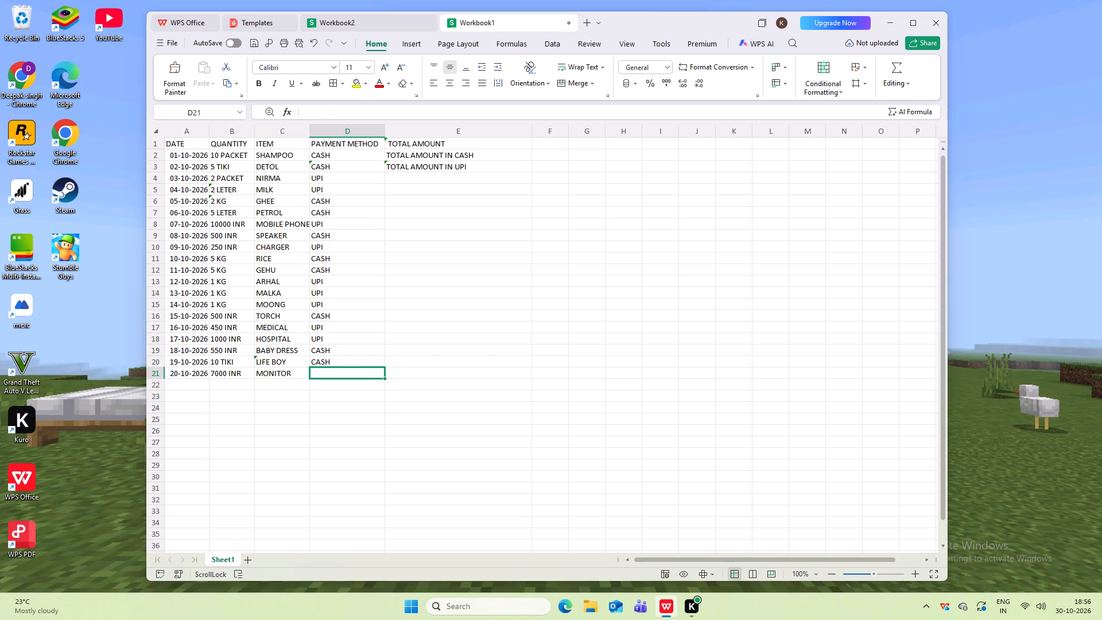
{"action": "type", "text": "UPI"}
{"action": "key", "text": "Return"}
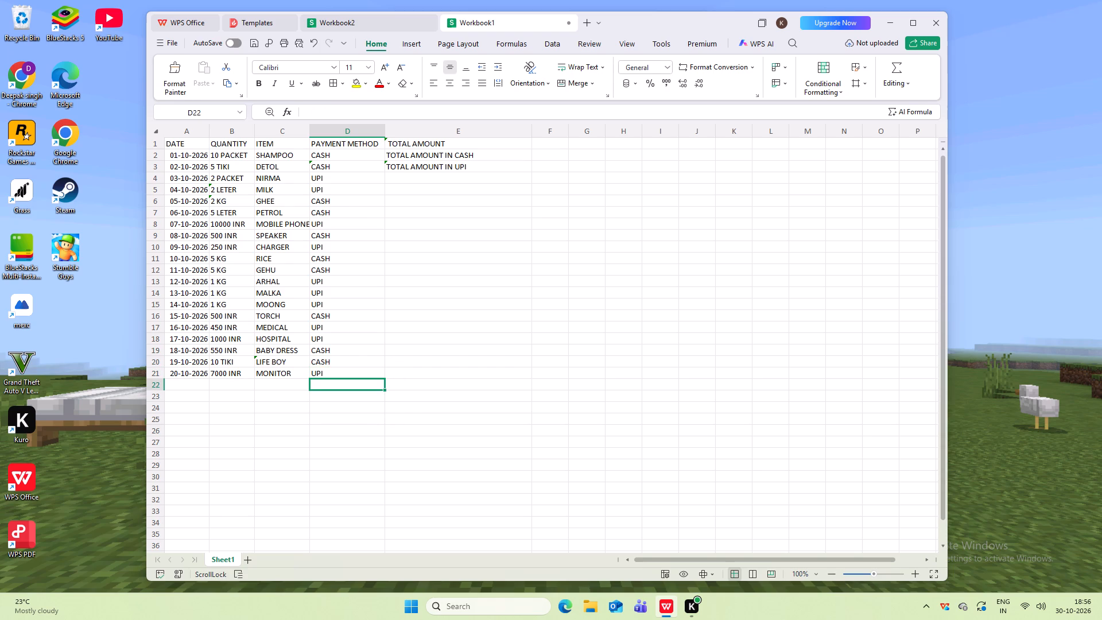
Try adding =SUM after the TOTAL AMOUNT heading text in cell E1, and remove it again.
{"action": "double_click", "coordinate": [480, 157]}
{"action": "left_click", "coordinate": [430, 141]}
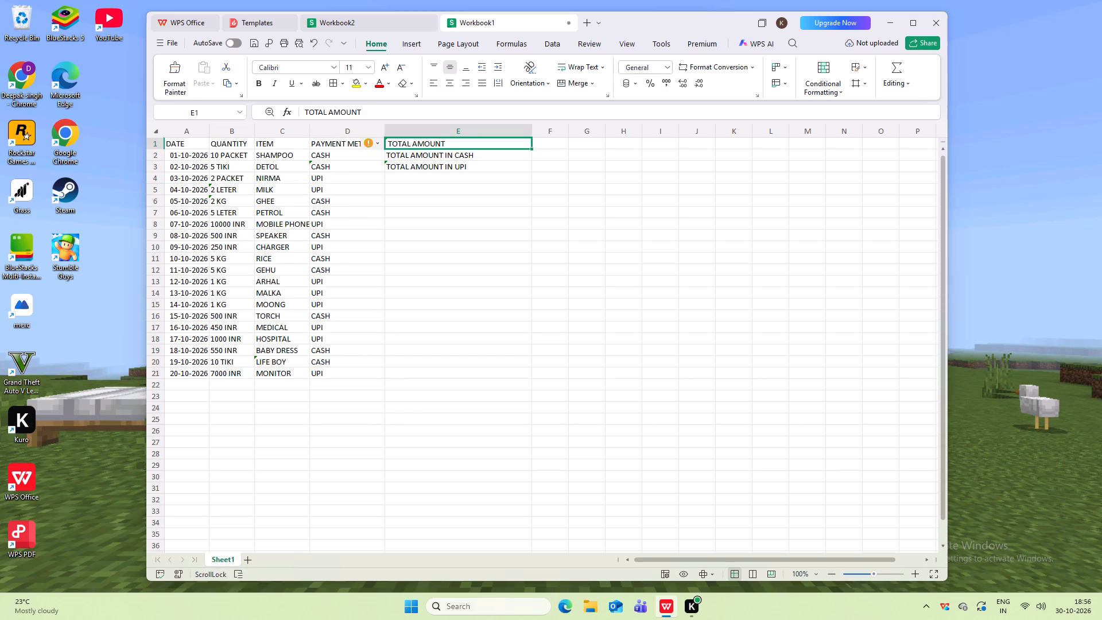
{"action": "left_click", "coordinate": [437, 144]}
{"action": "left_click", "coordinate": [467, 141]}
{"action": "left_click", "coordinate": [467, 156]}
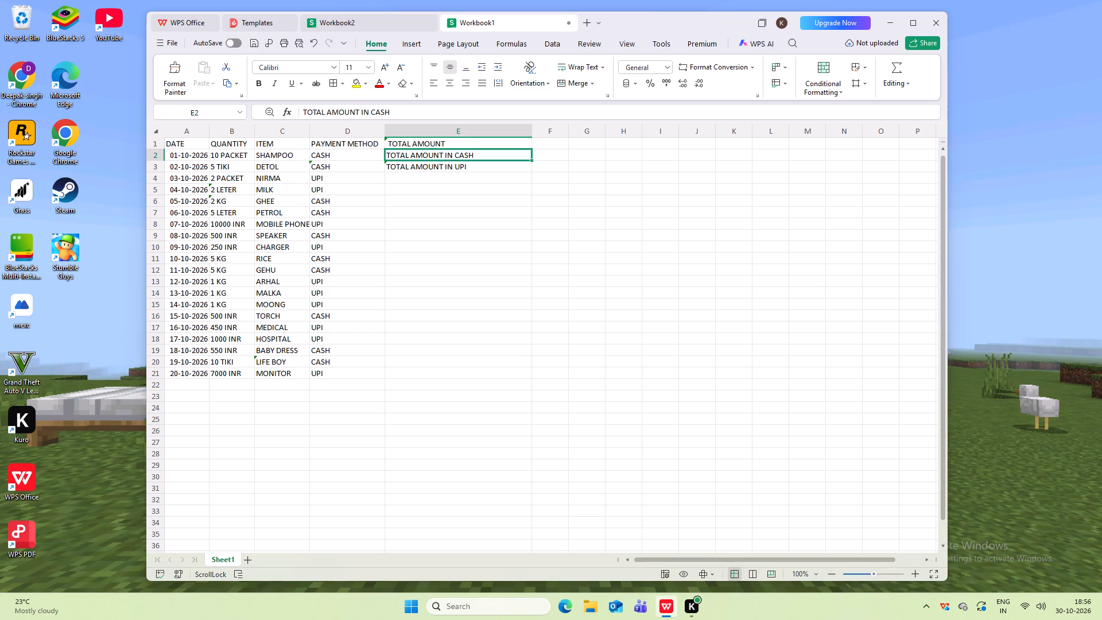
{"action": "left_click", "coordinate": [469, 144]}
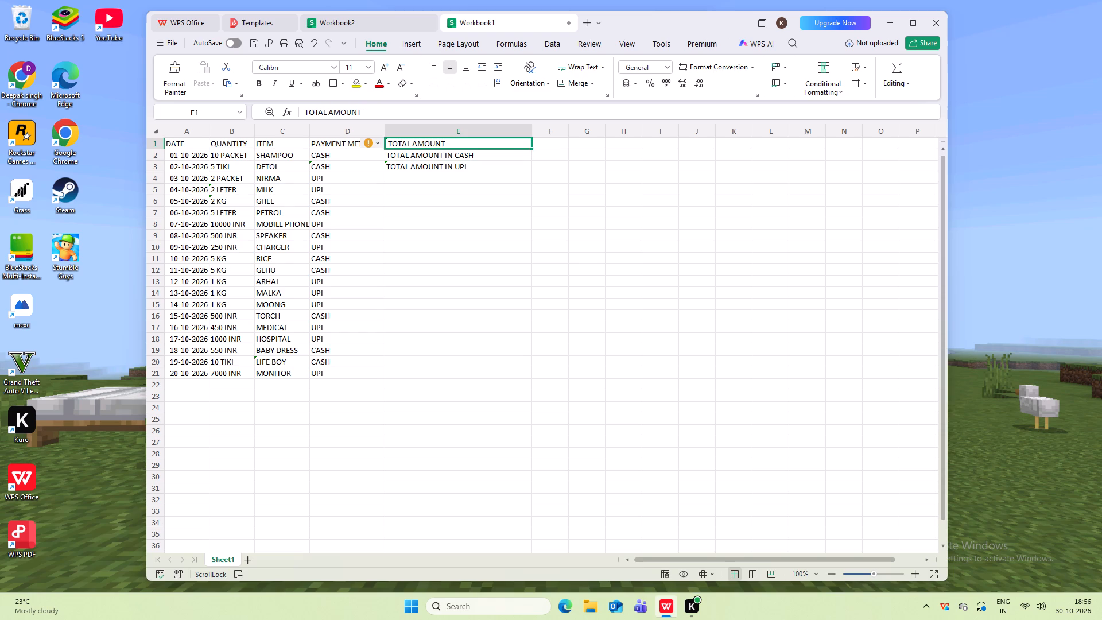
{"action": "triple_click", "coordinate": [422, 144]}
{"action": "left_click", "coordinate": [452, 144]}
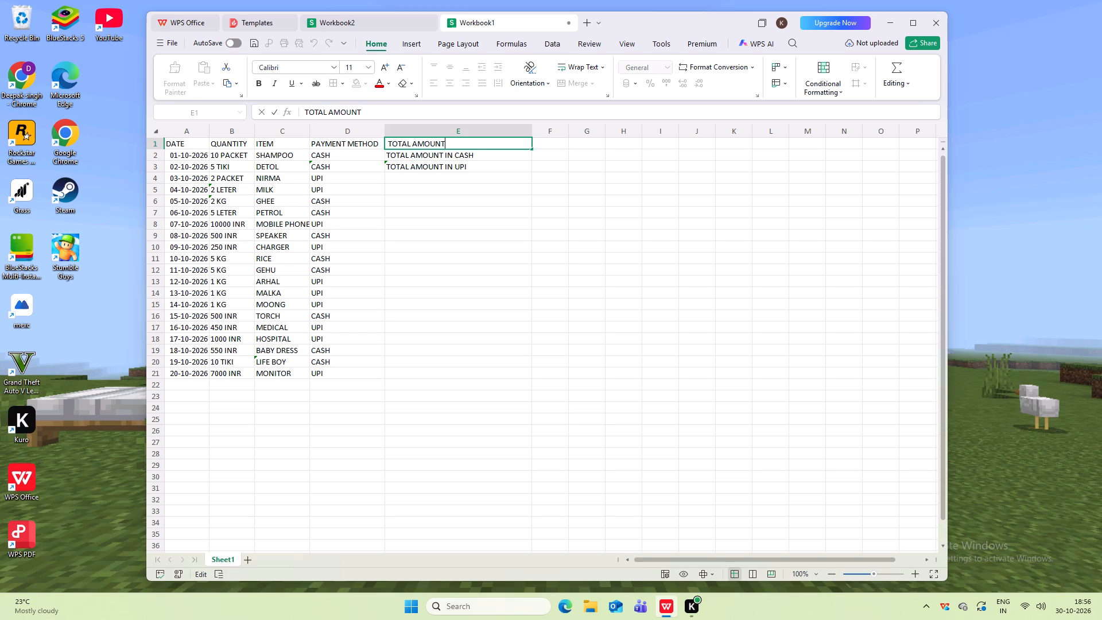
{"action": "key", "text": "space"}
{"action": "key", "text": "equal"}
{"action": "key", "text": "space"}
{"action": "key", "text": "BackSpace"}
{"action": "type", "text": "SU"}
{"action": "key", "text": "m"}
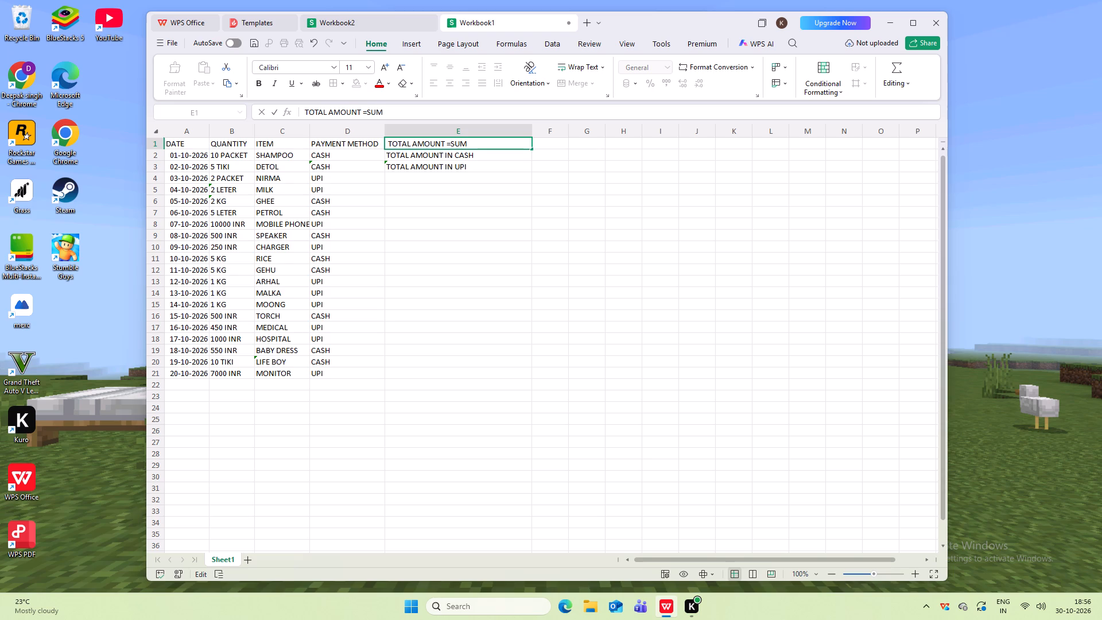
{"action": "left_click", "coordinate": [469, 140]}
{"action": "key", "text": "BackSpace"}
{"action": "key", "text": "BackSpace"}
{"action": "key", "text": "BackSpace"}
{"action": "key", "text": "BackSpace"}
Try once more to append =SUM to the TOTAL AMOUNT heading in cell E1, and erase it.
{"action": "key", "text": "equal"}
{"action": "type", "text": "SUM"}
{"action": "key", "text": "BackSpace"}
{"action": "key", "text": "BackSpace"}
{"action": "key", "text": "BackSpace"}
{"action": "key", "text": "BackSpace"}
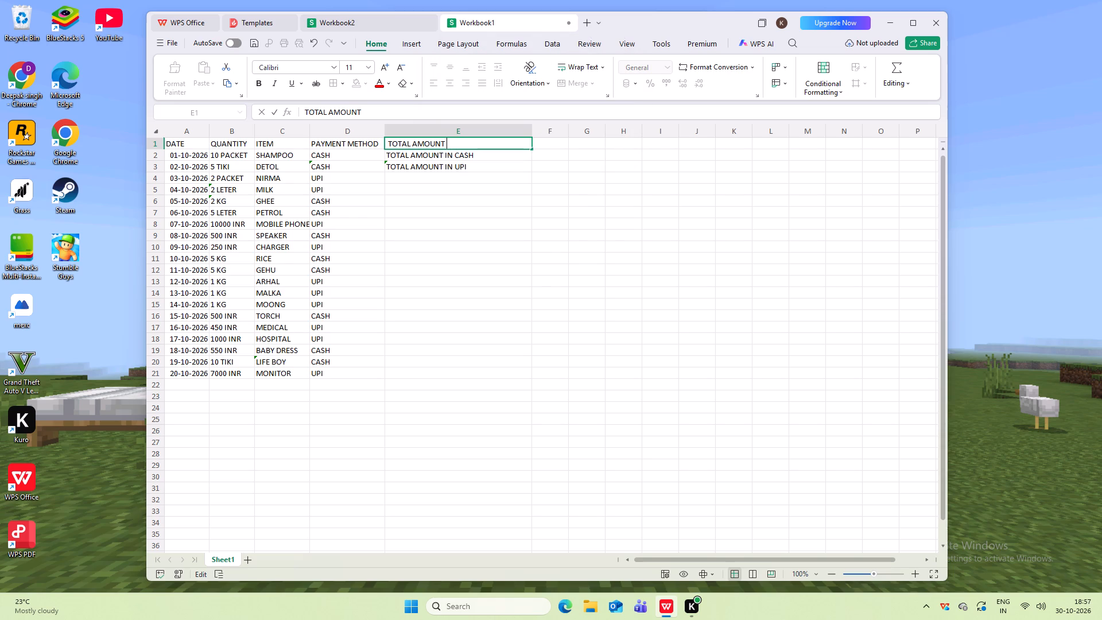
Narrow column E to a width of about 25 (4.76 cm).
{"action": "left_click_drag", "start_coordinate": [533, 132], "coordinate": [486, 133]}
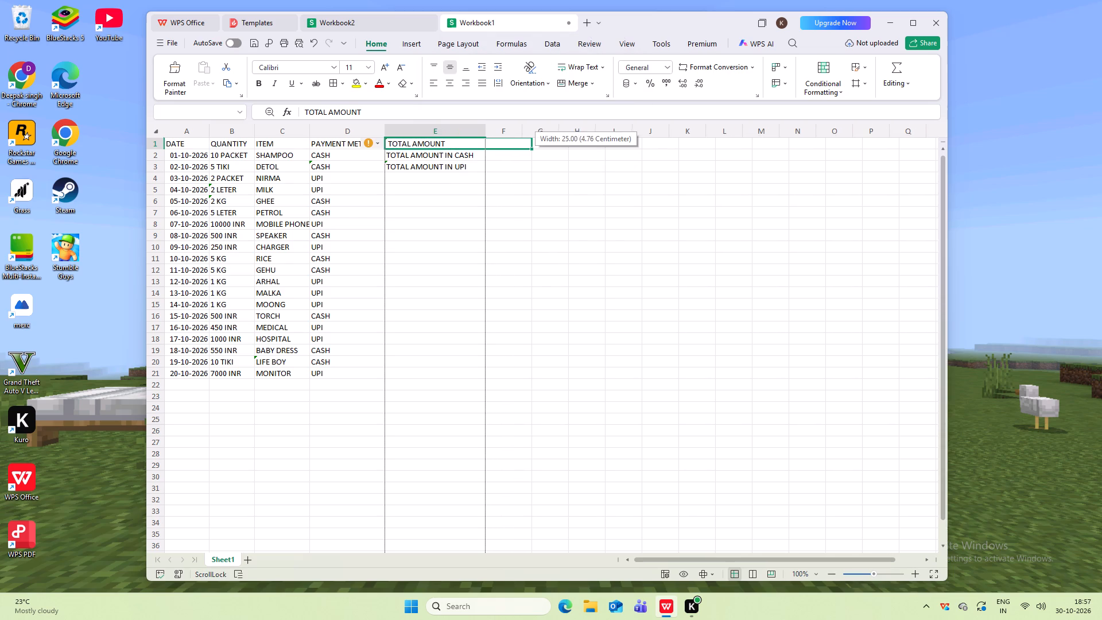
Narrow column E further to a width of about 21.4 (4.10 cm), just fitting its labels.
{"action": "left_click_drag", "start_coordinate": [486, 133], "coordinate": [475, 160]}
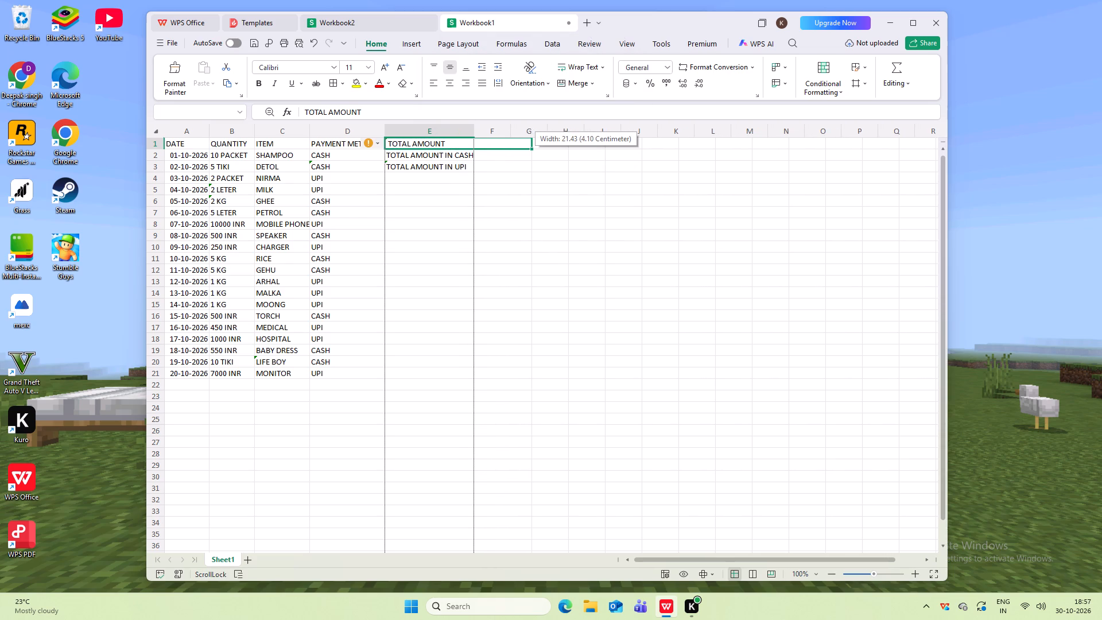
{"action": "left_click_drag", "start_coordinate": [475, 160], "coordinate": [476, 181]}
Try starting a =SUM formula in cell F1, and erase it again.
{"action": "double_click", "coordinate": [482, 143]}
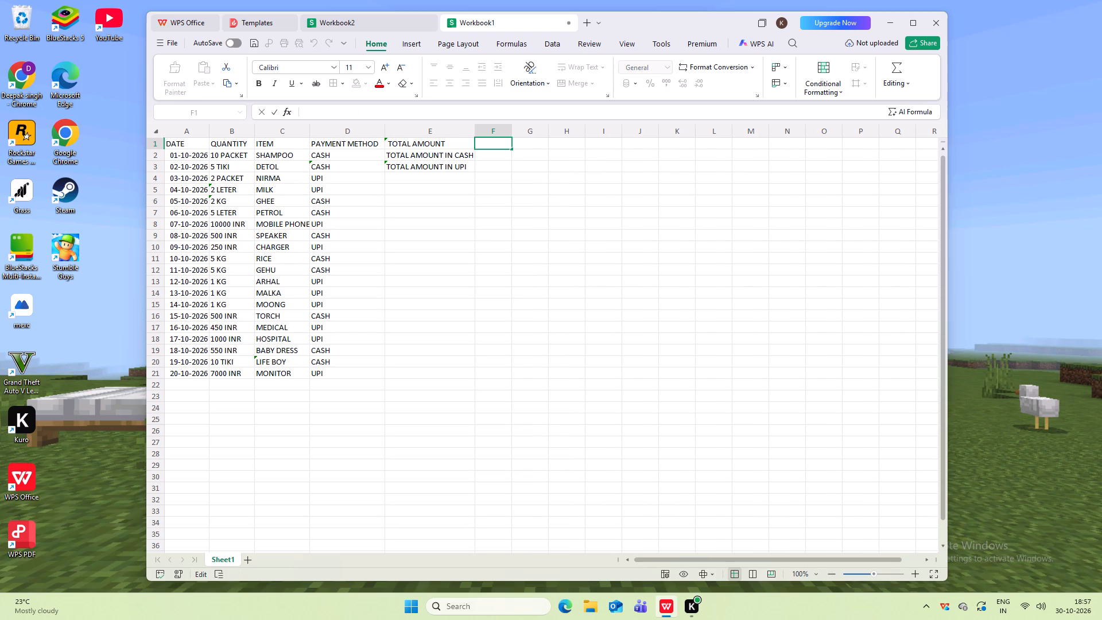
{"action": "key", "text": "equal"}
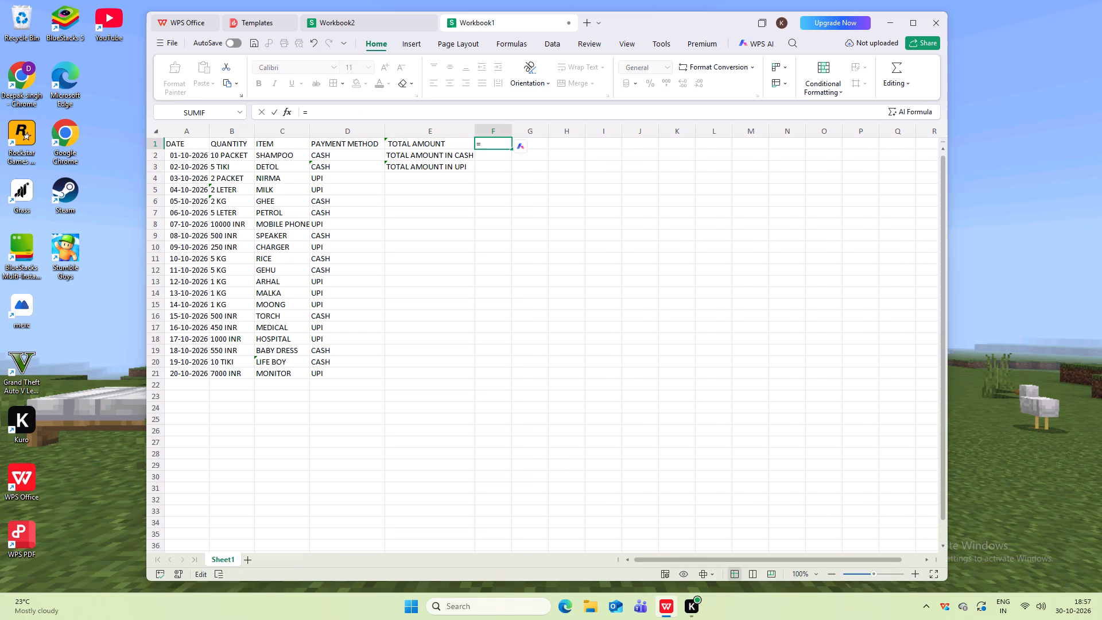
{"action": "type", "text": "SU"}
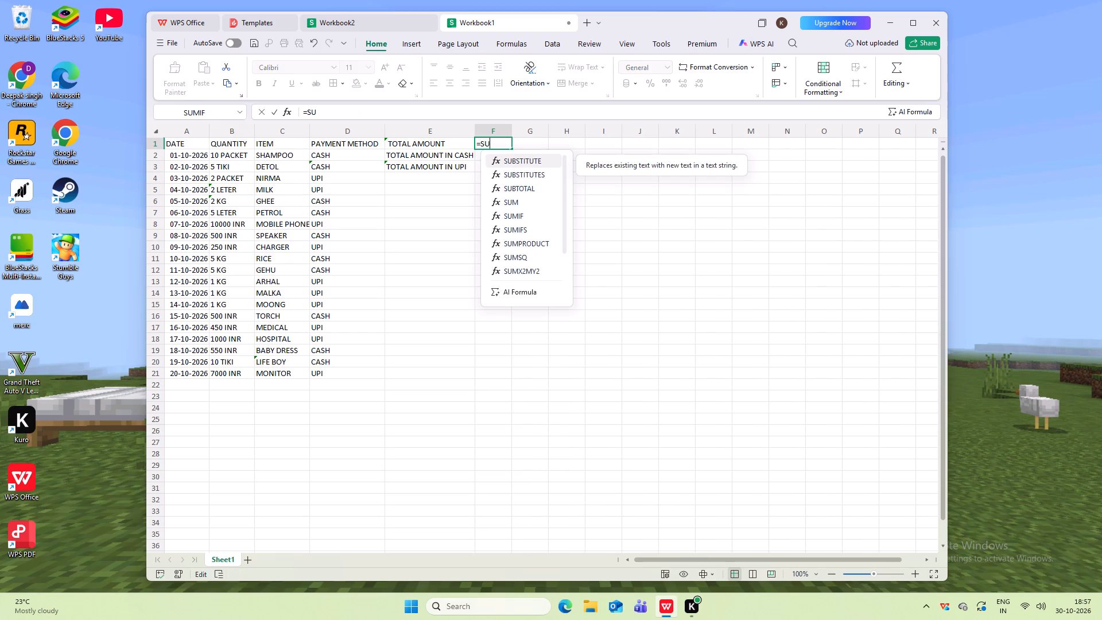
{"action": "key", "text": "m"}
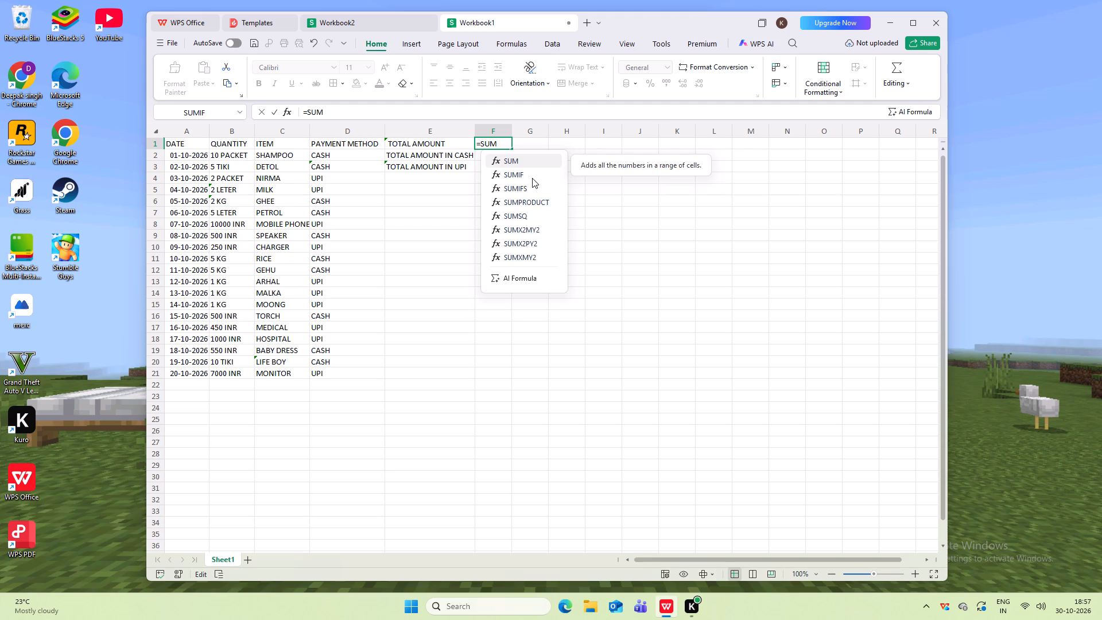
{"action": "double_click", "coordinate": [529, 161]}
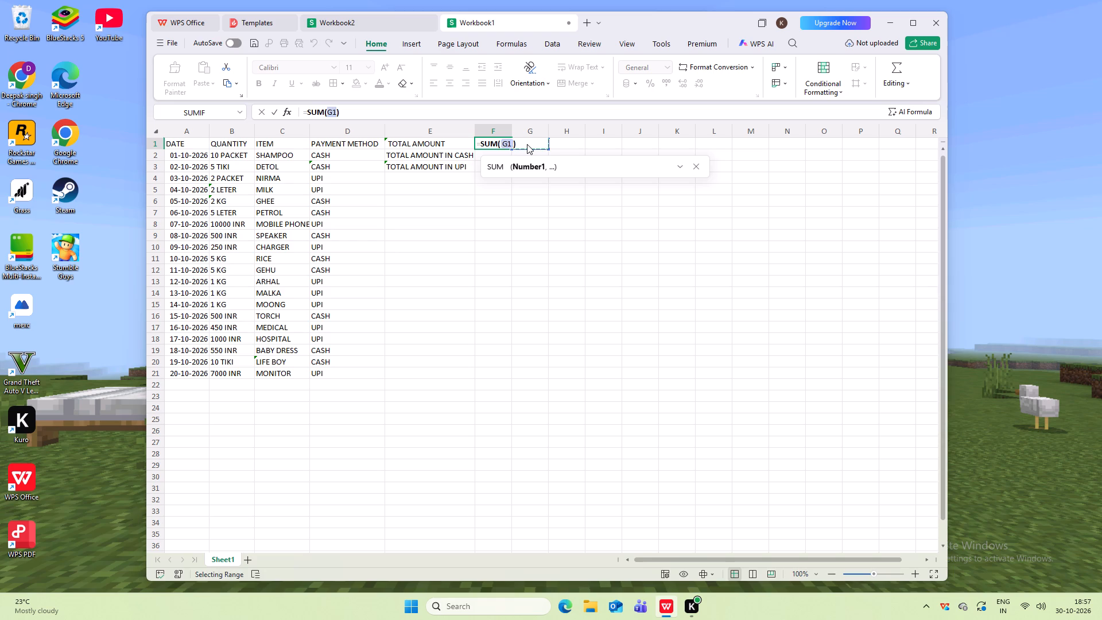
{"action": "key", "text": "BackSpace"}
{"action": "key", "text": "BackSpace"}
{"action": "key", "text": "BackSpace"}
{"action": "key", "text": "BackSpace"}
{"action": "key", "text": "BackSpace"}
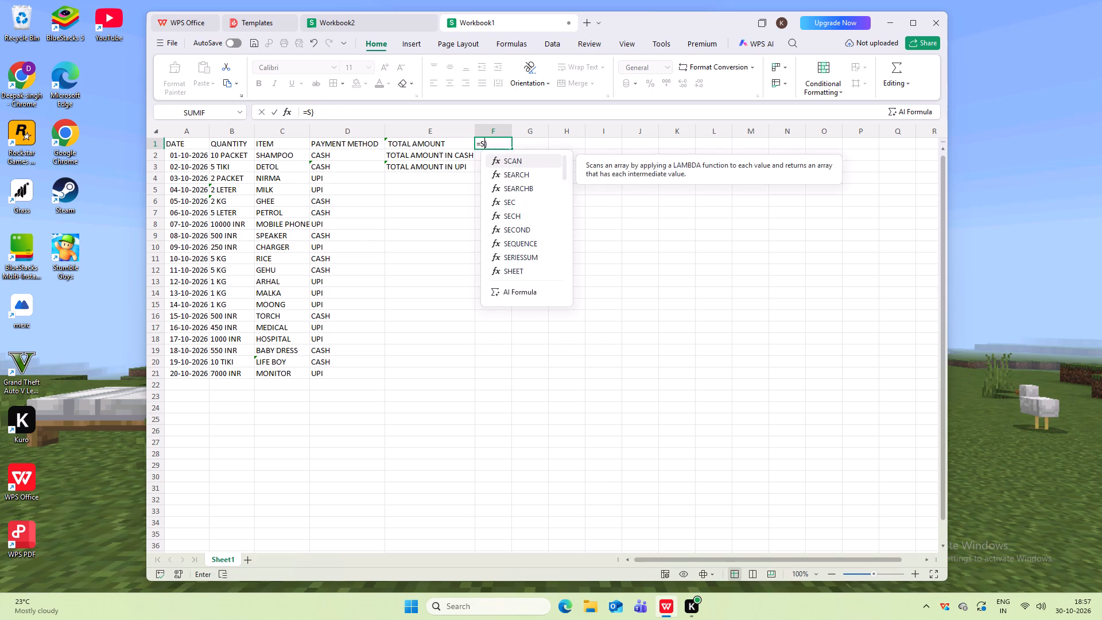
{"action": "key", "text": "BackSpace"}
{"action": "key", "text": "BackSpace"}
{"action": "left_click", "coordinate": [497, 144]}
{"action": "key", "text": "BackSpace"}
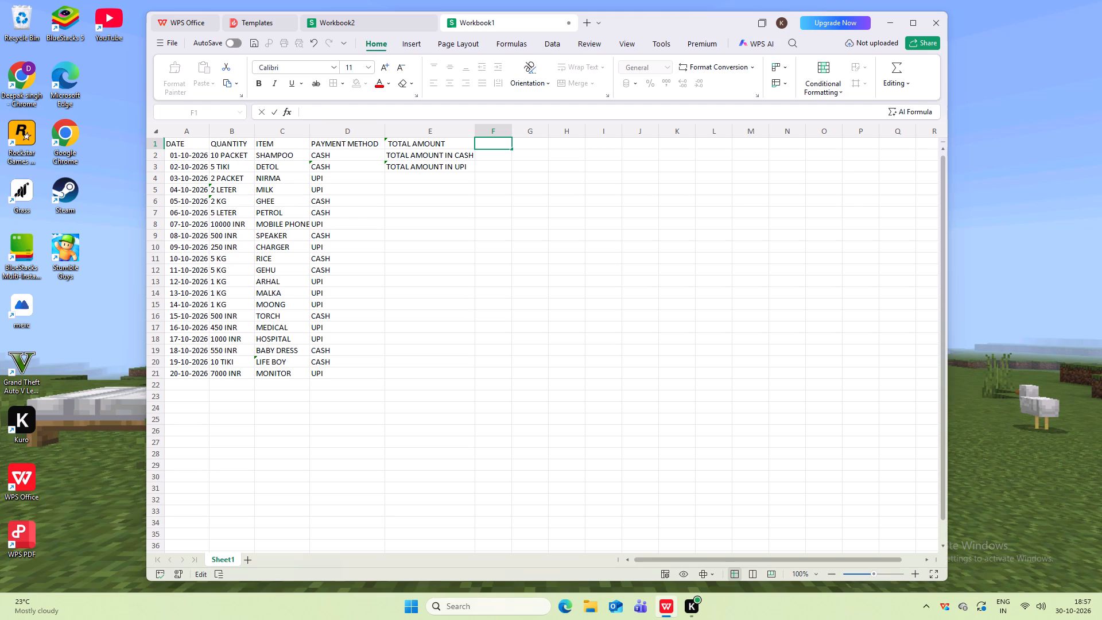
Move the three TOTAL AMOUNT labels from cells E1:E3 to F1:F3.
{"action": "left_click_drag", "start_coordinate": [314, 144], "coordinate": [337, 224]}
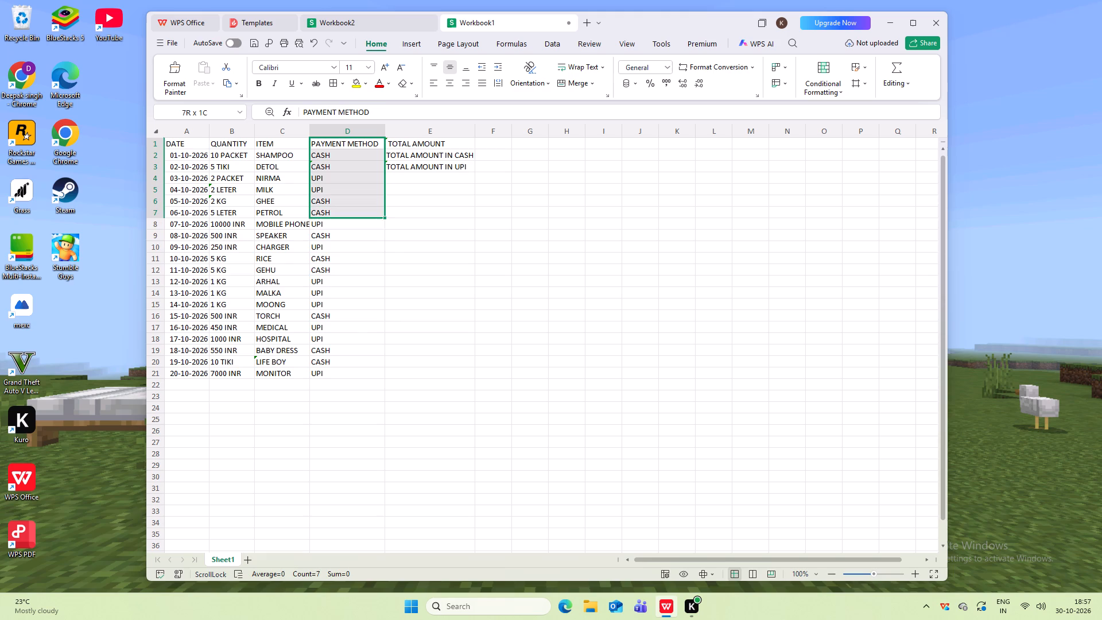
{"action": "left_click_drag", "start_coordinate": [337, 224], "coordinate": [333, 373]}
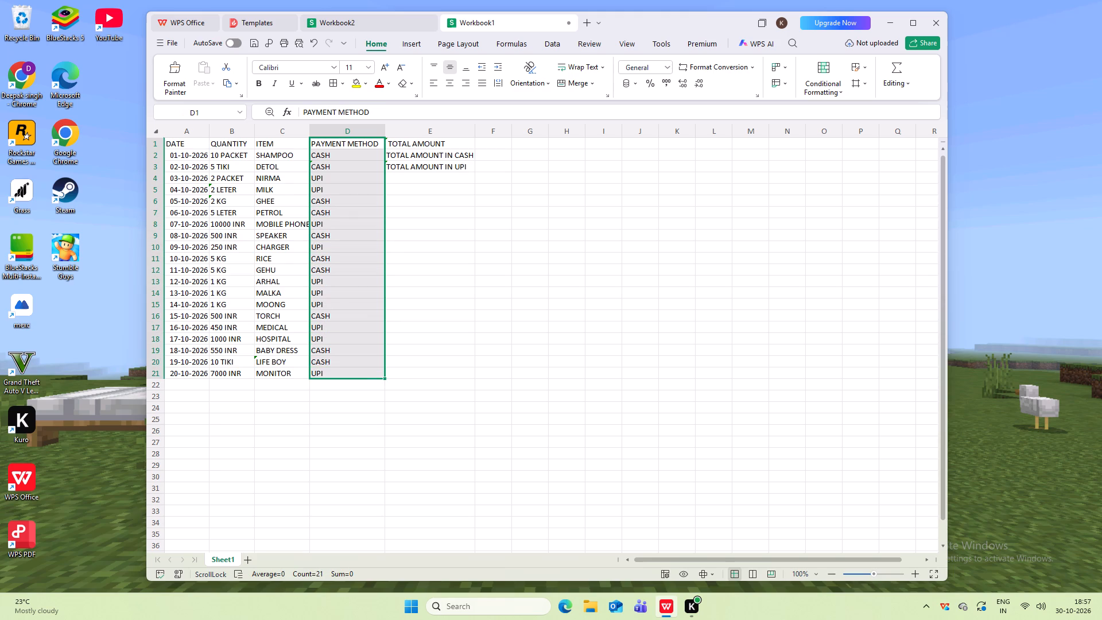
{"action": "left_click", "coordinate": [410, 196]}
{"action": "left_click", "coordinate": [404, 139]}
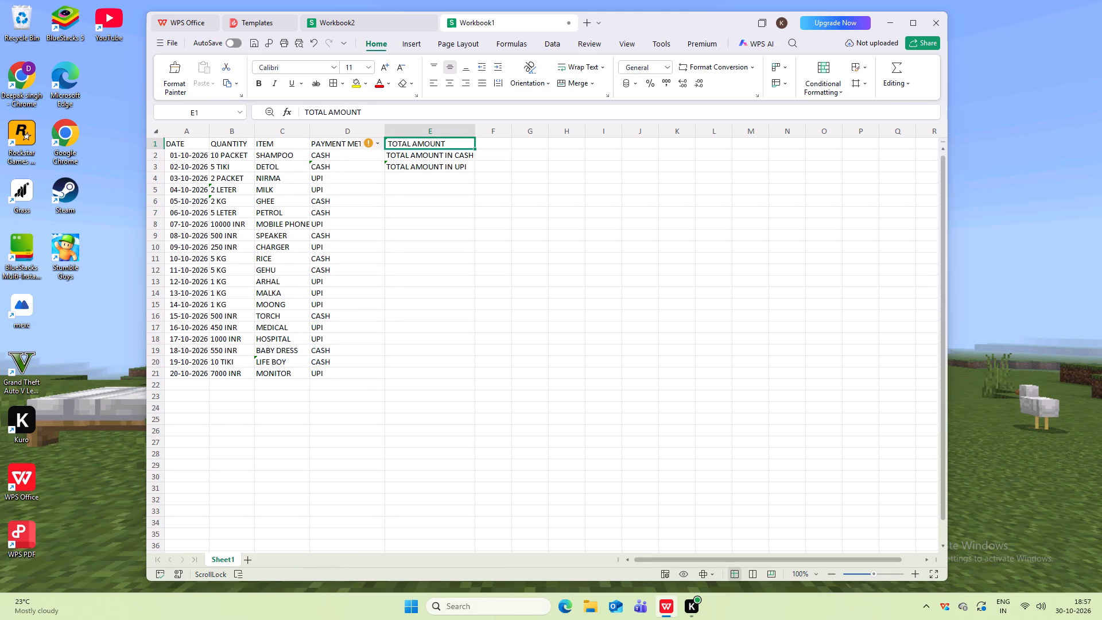
{"action": "left_click_drag", "start_coordinate": [457, 143], "coordinate": [460, 164]}
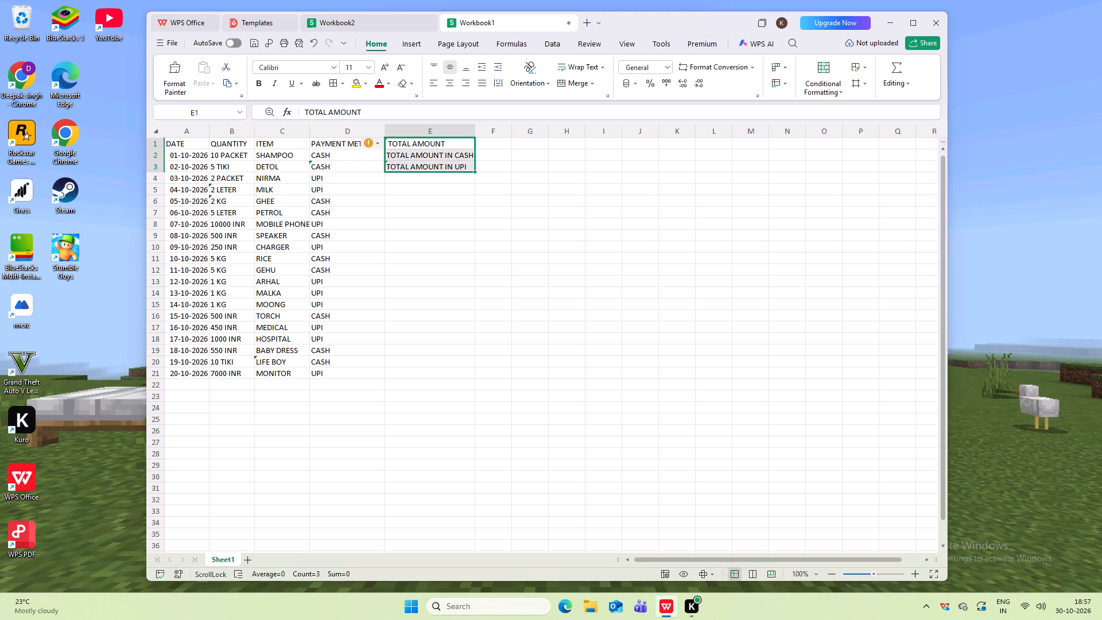
{"action": "left_click_drag", "start_coordinate": [474, 170], "coordinate": [499, 170]}
{"action": "left_click", "coordinate": [517, 191]}
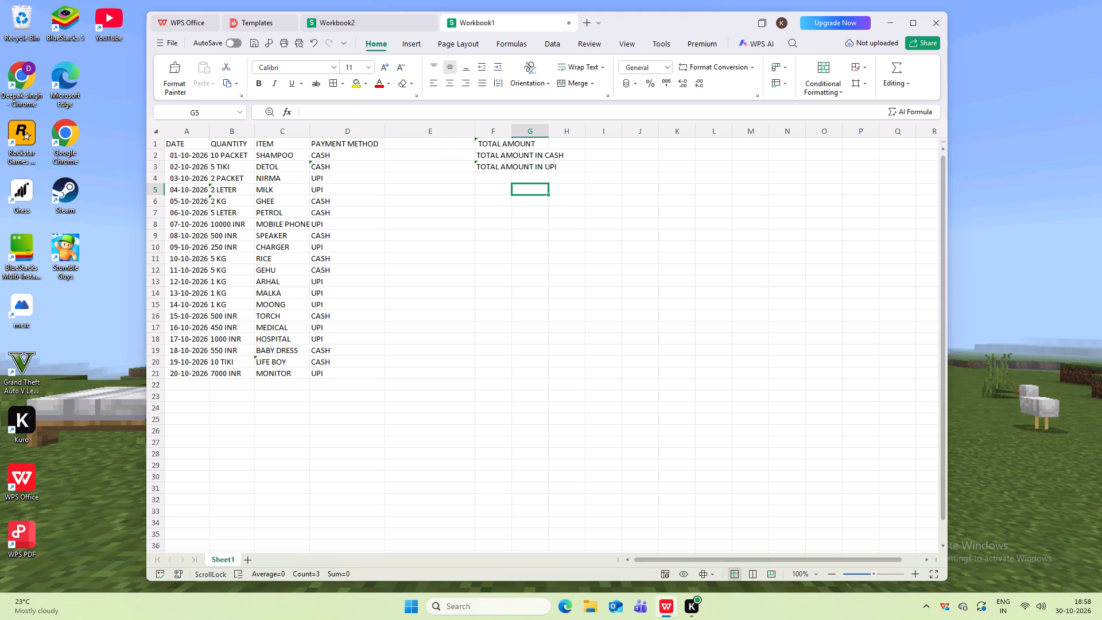
Widen column F so that the TOTAL AMOUNT IN CASH label fits inside it.
{"action": "left_click_drag", "start_coordinate": [511, 131], "coordinate": [549, 131]}
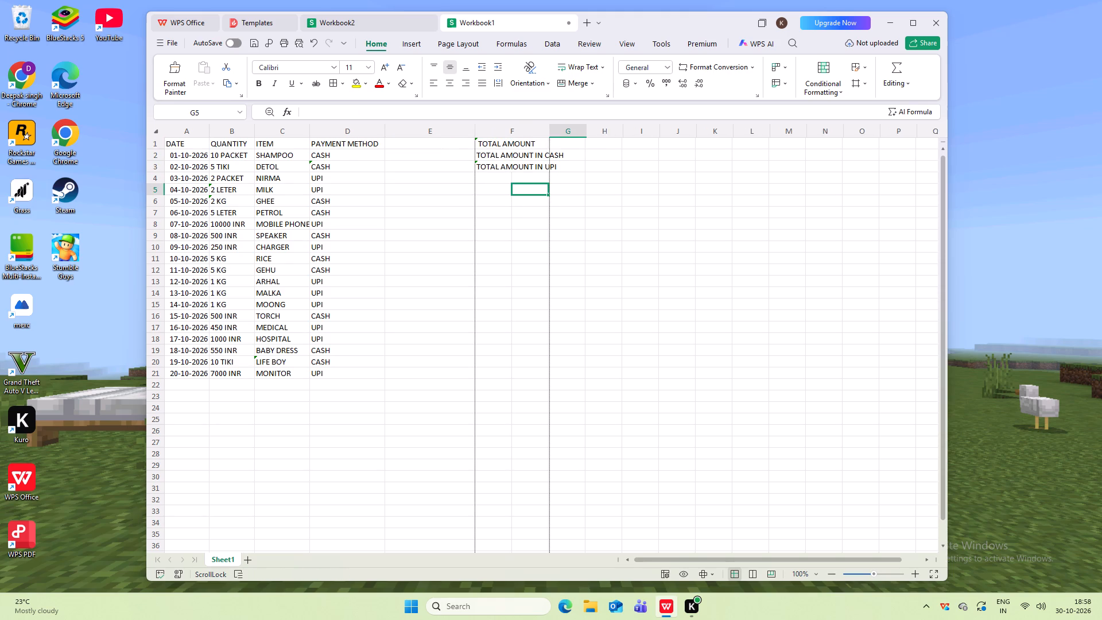
{"action": "left_click_drag", "start_coordinate": [549, 131], "coordinate": [564, 131]}
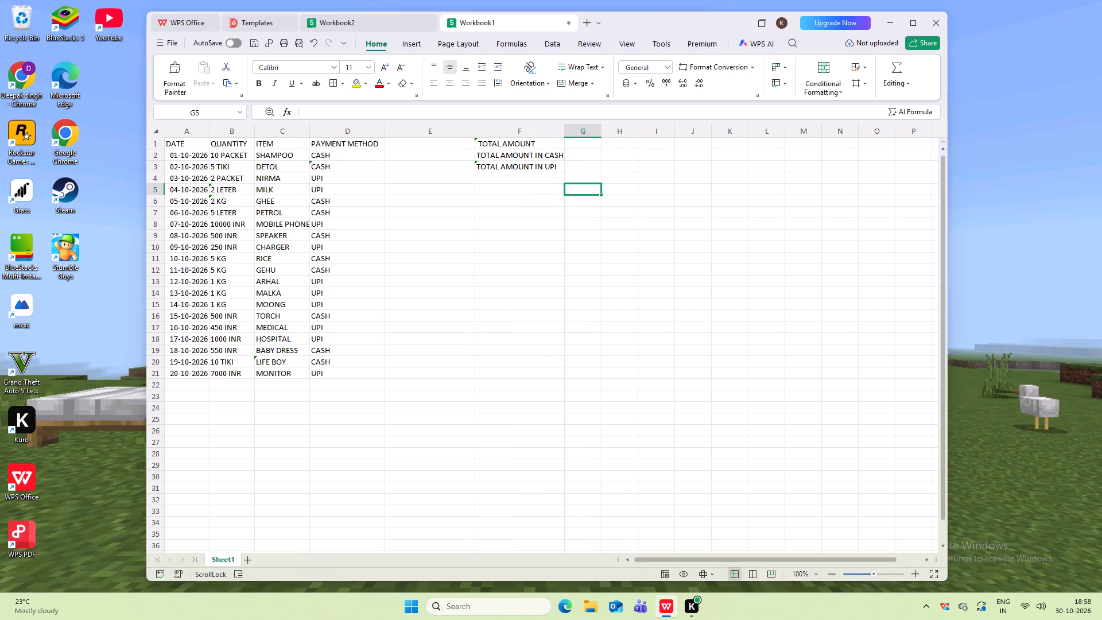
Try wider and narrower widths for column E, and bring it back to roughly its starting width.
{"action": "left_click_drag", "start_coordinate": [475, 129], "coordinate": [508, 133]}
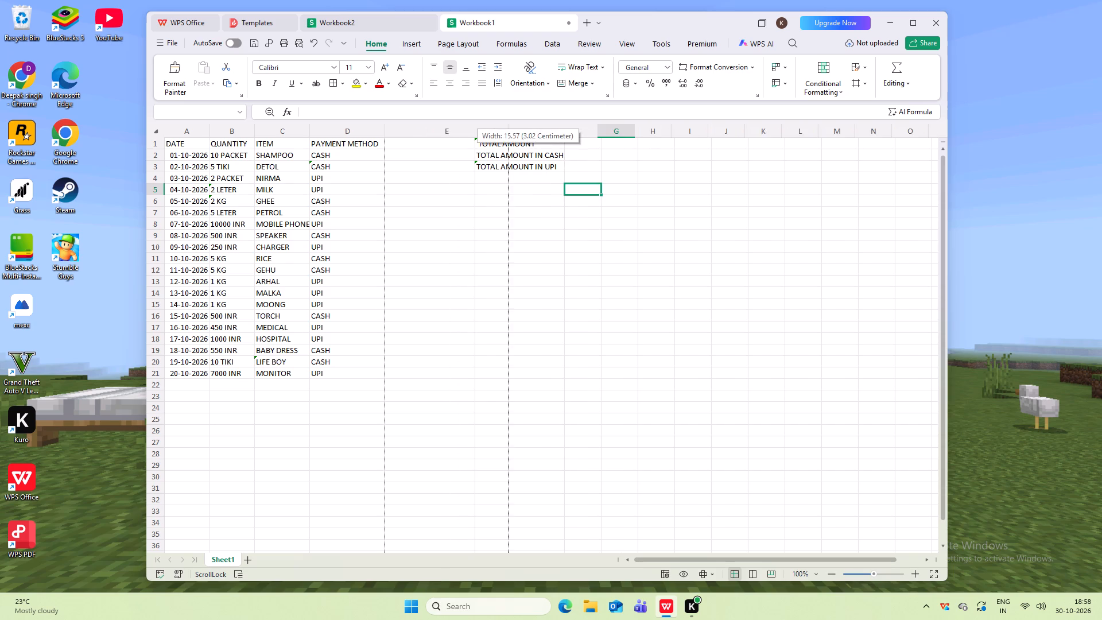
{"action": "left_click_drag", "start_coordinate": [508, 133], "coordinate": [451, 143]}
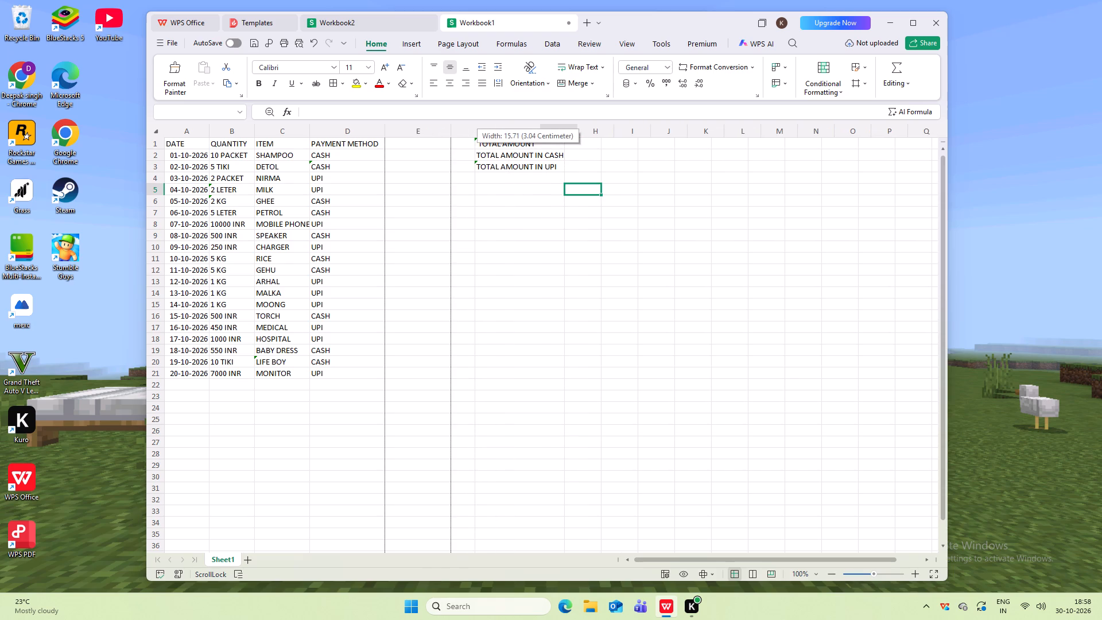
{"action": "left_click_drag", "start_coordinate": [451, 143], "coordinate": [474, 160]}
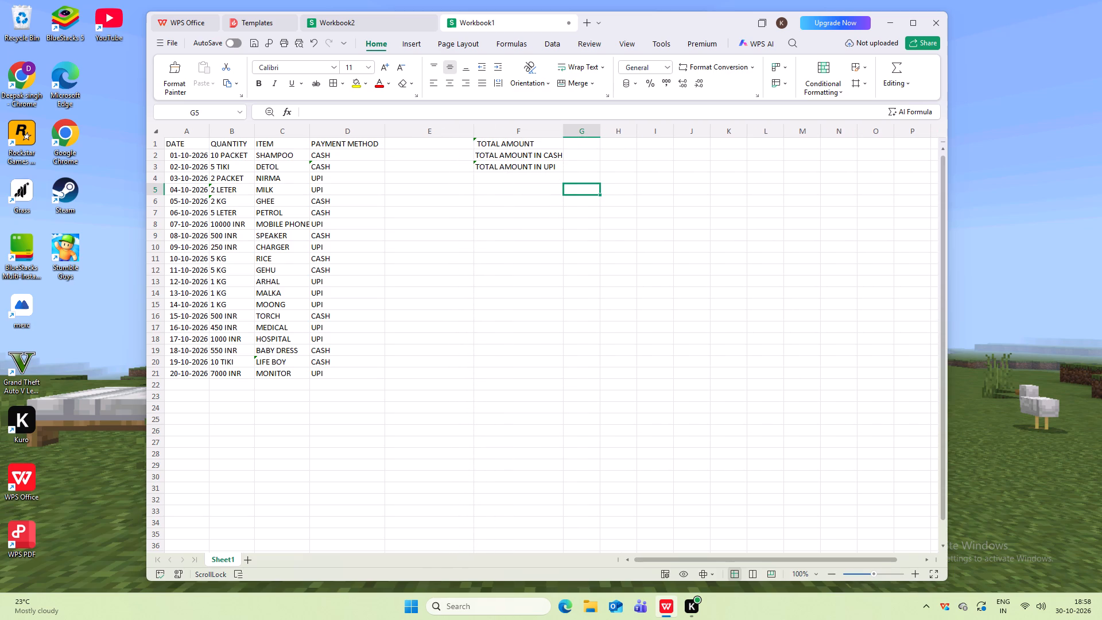
Move the whole PAYMENT METHOD column, D1:D21, over to E1:E21 to free up column D.
{"action": "left_click", "coordinate": [313, 142]}
{"action": "left_click_drag", "start_coordinate": [313, 142], "coordinate": [318, 157]}
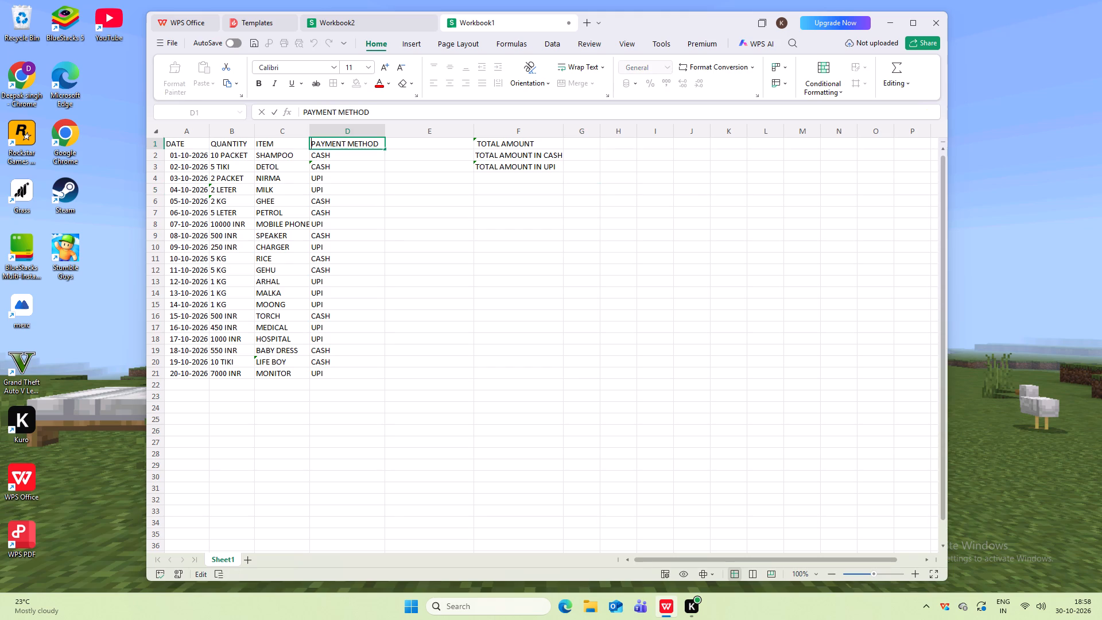
{"action": "left_click_drag", "start_coordinate": [318, 157], "coordinate": [352, 234]}
{"action": "left_click_drag", "start_coordinate": [324, 145], "coordinate": [344, 207]}
{"action": "left_click", "coordinate": [344, 203]}
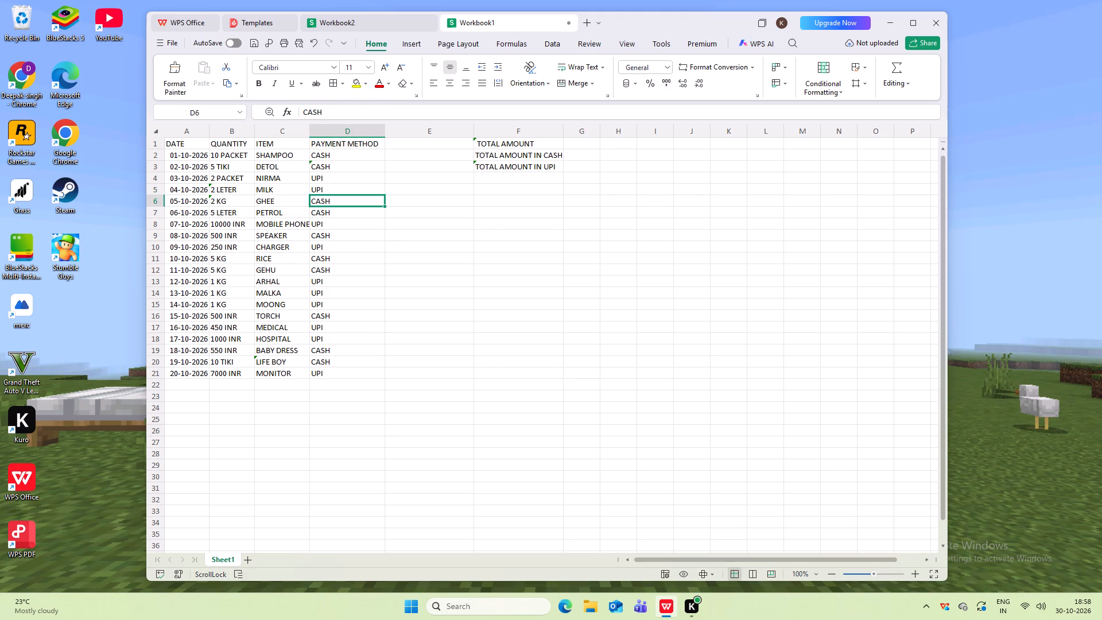
{"action": "left_click_drag", "start_coordinate": [317, 139], "coordinate": [362, 373]}
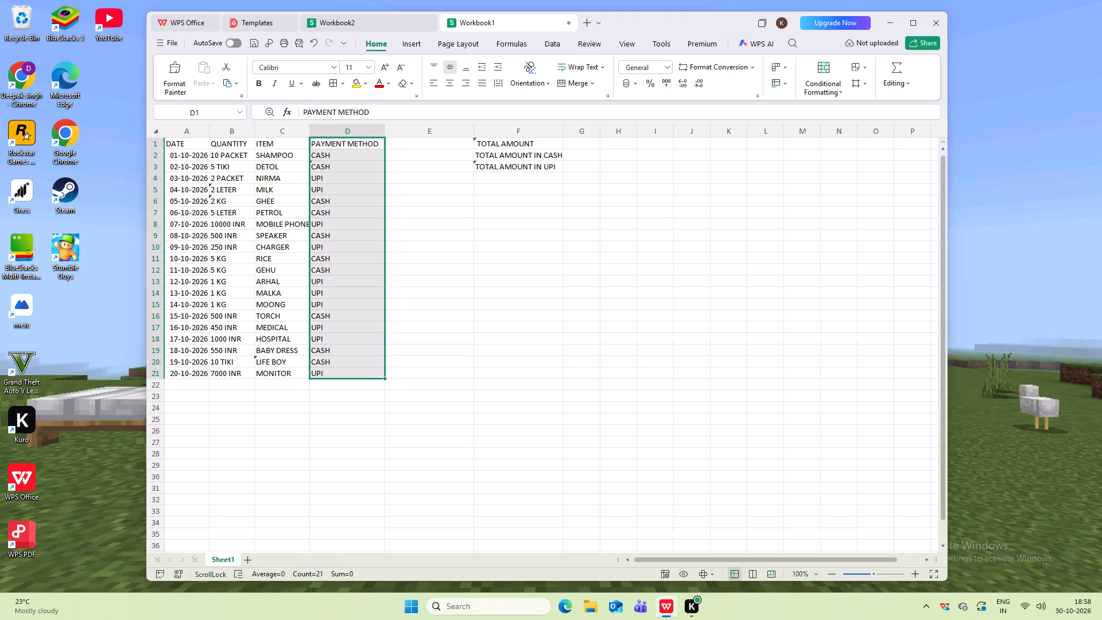
{"action": "left_click_drag", "start_coordinate": [384, 375], "coordinate": [409, 374]}
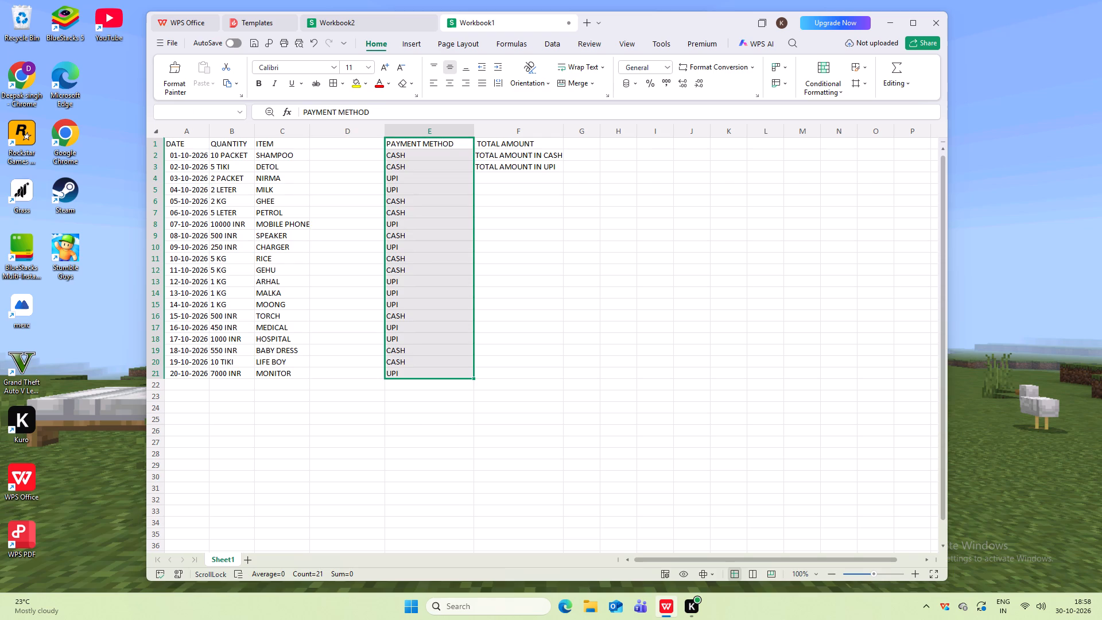
Narrow the empty column D slightly and enter the heading PRICE in cell D1.
{"action": "left_click", "coordinate": [329, 142]}
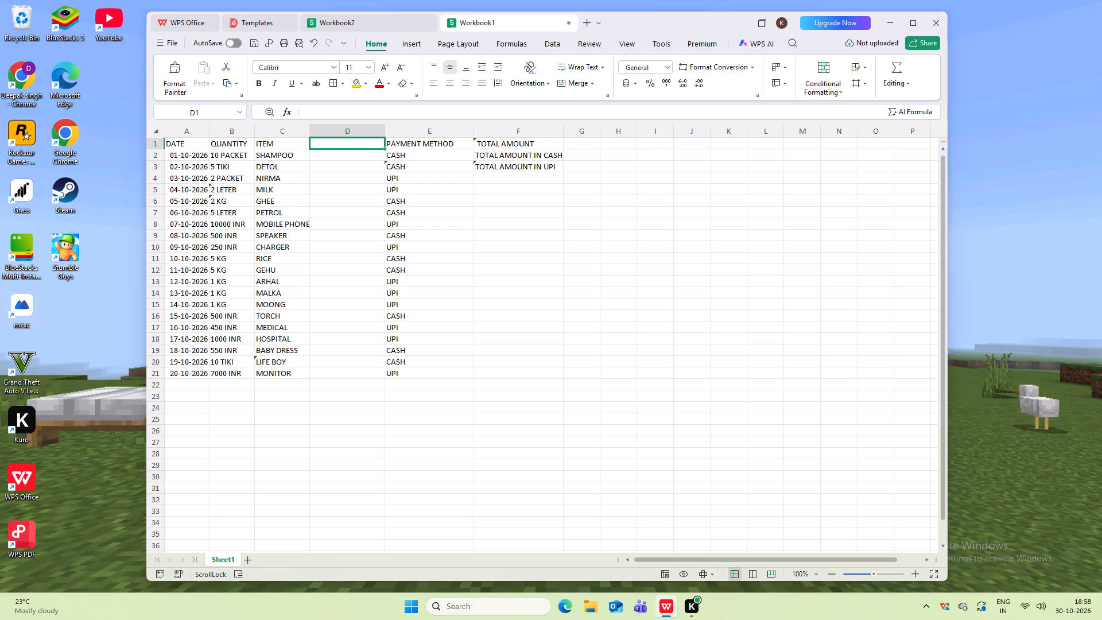
{"action": "left_click_drag", "start_coordinate": [385, 126], "coordinate": [368, 139]}
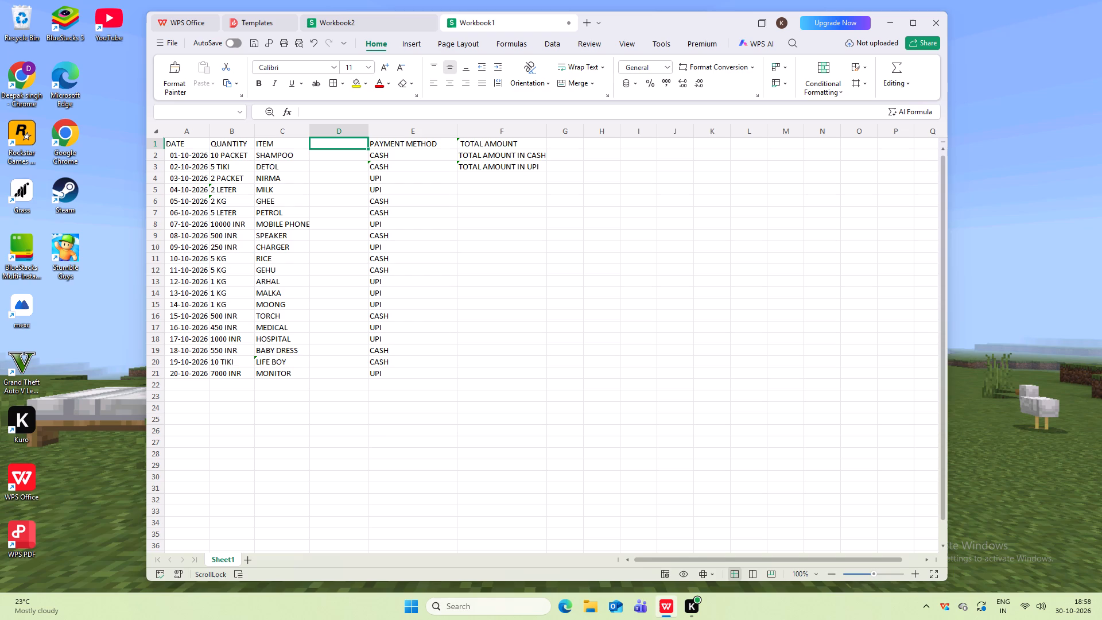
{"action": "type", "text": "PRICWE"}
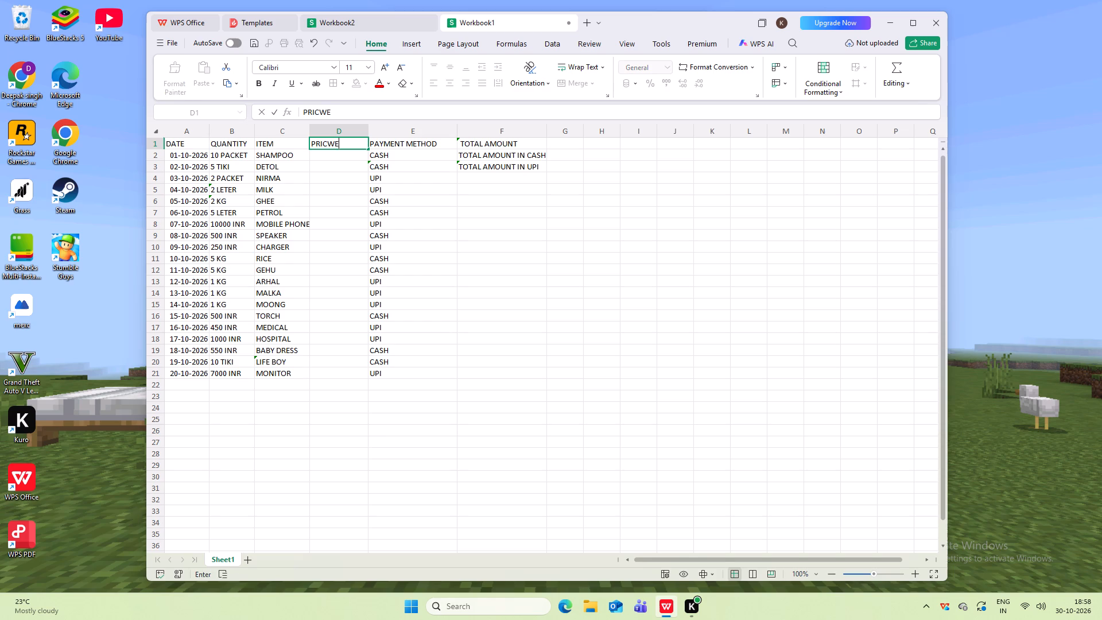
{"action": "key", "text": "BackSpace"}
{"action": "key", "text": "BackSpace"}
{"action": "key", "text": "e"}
Enter the prices 10 INR for SHAMPOO, 50 INR for DETOL and 200 INR for NIRMA in cells D2 to D4.
{"action": "double_click", "coordinate": [328, 156]}
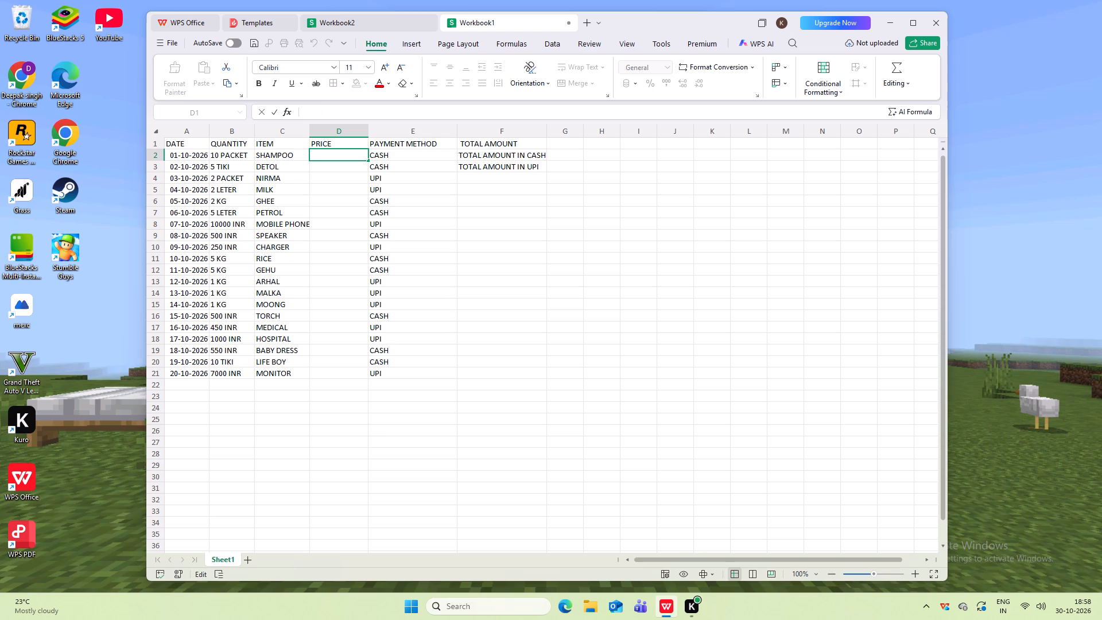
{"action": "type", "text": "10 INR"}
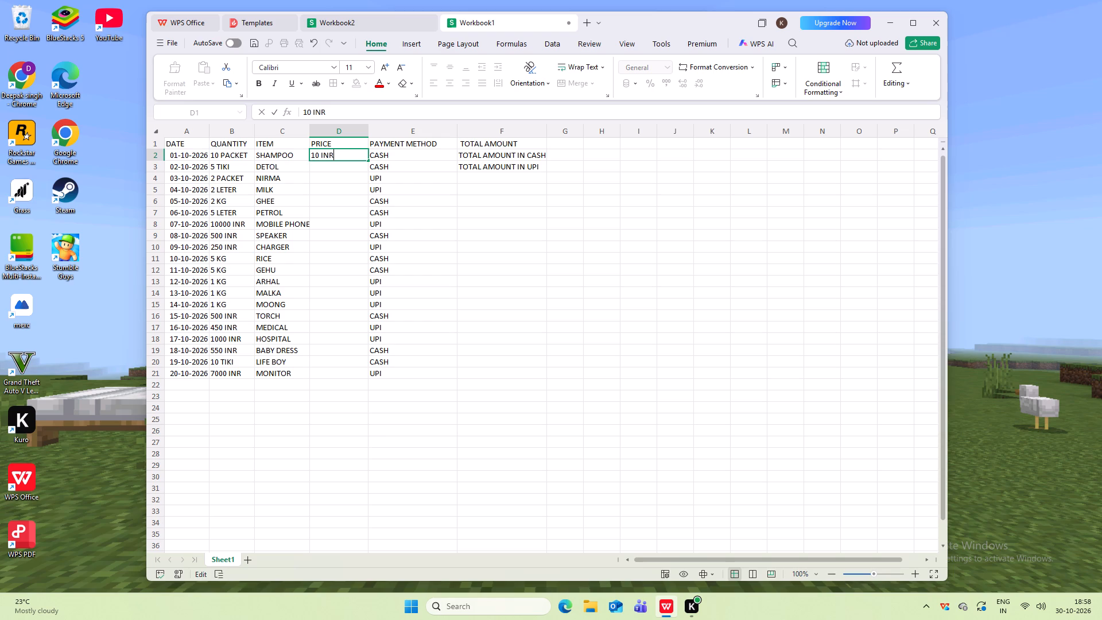
{"action": "left_click", "coordinate": [343, 162]}
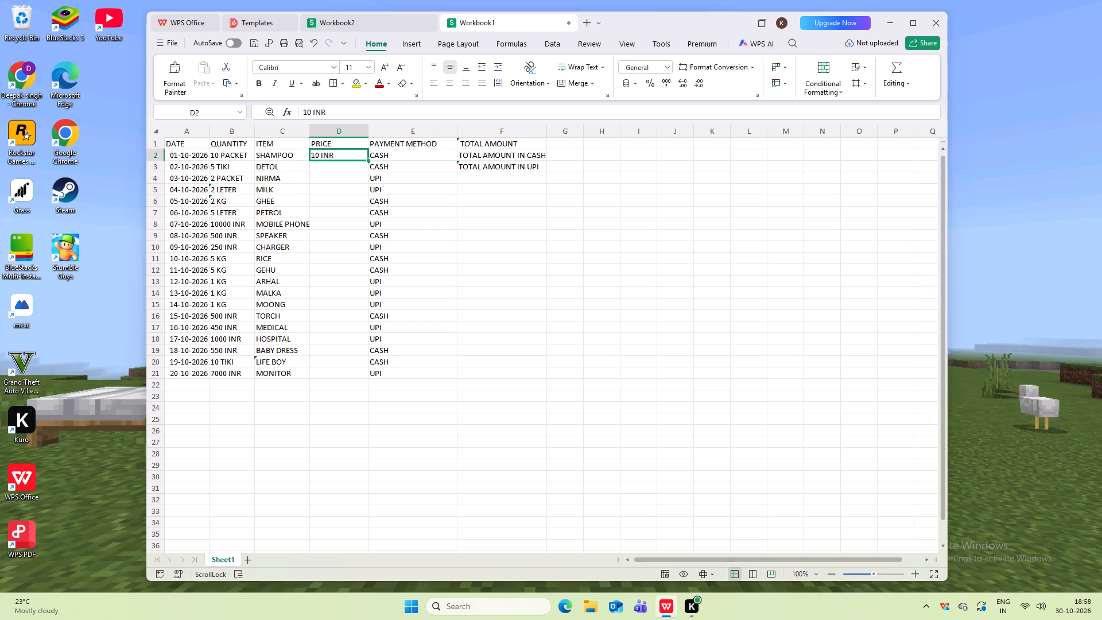
{"action": "left_click", "coordinate": [344, 169]}
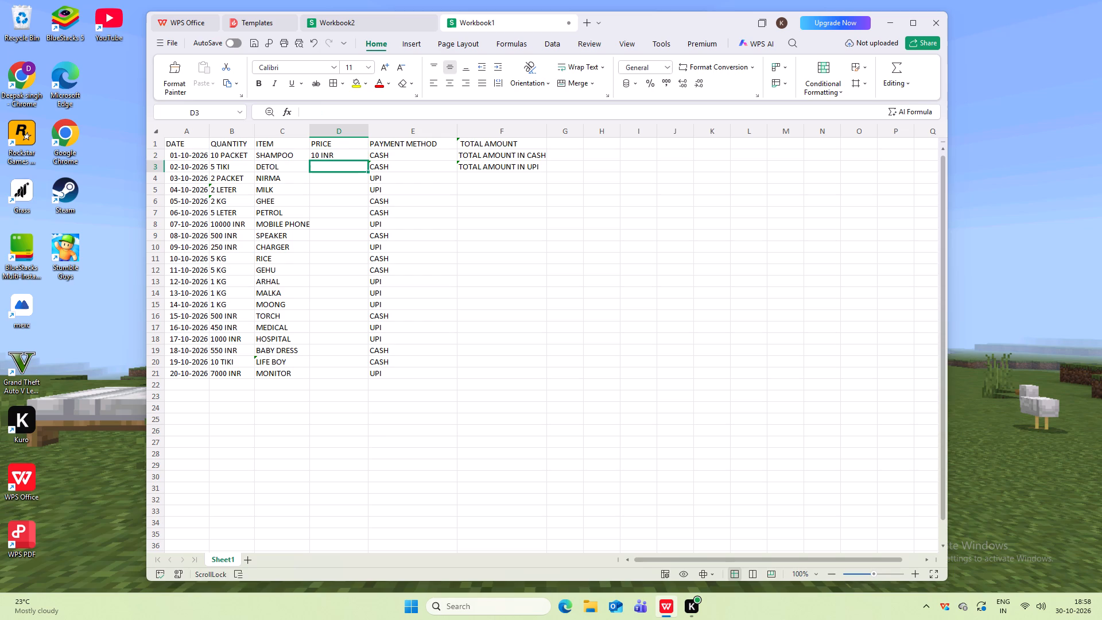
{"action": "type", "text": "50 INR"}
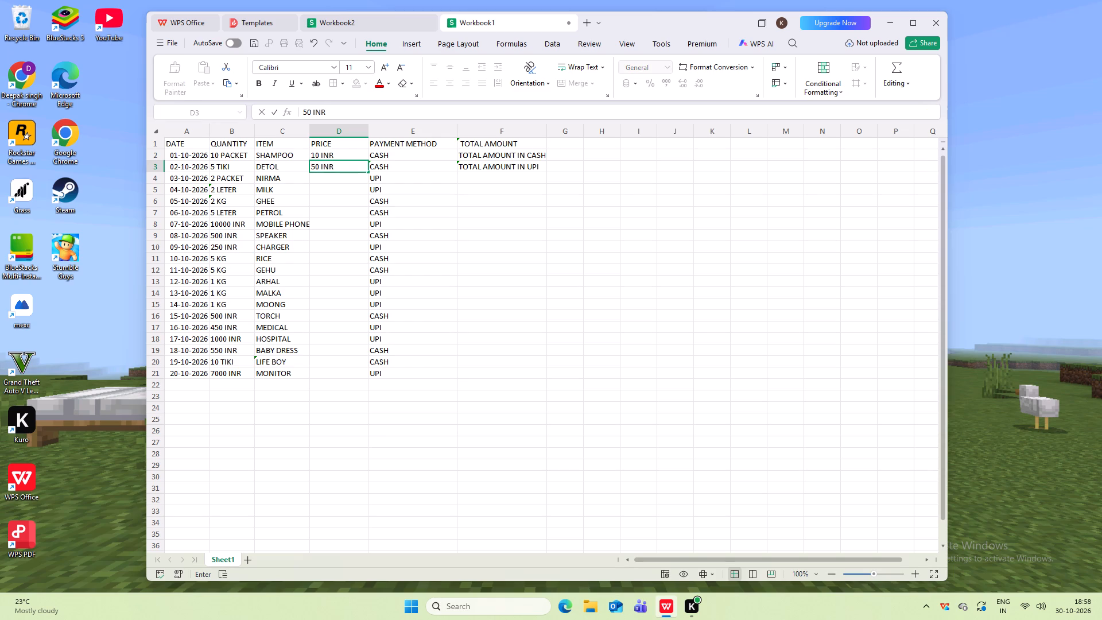
{"action": "left_click", "coordinate": [333, 181]}
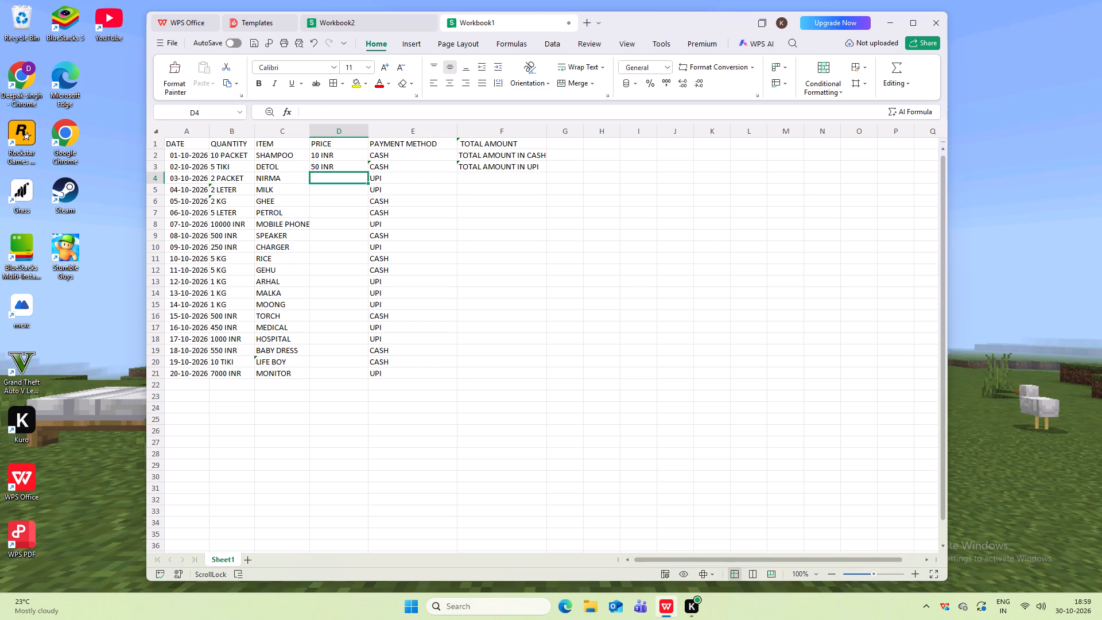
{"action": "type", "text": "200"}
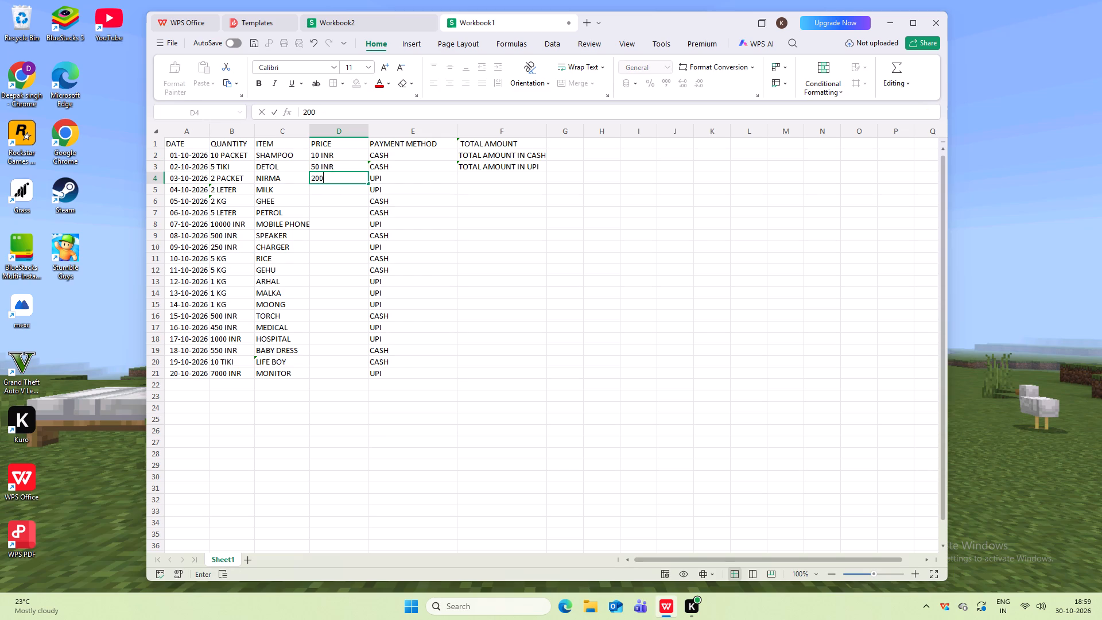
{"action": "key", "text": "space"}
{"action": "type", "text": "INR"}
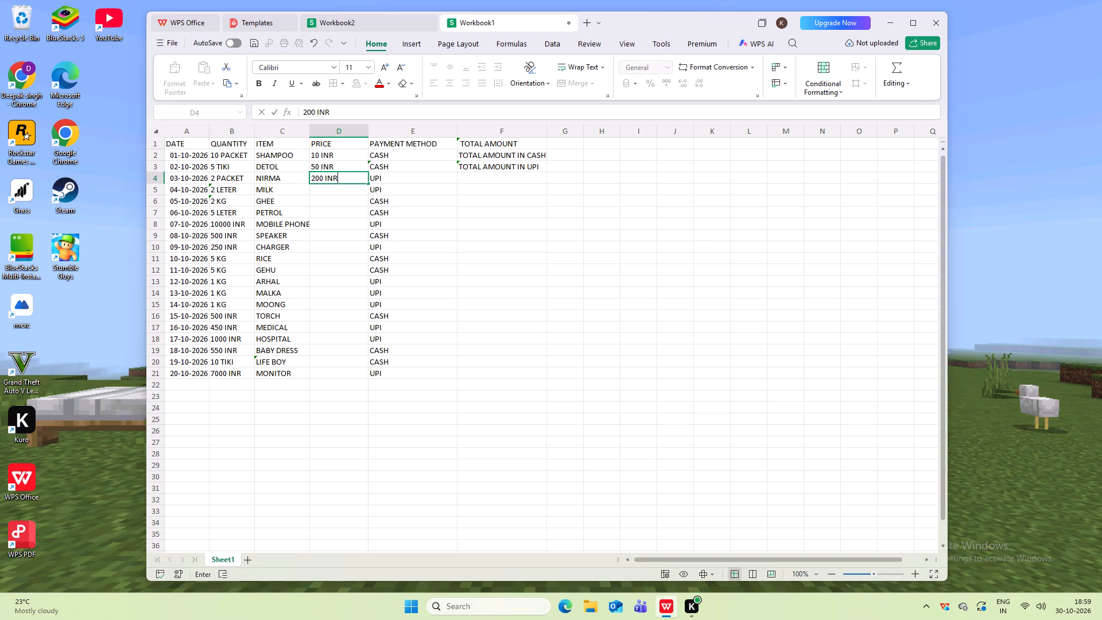
Enter the prices 50 INR for MILK, 150 INR for GHEE, 500 INR for PETROL and 10000 INR for MOBILE PHONE in cells D5 to D8.
{"action": "left_click", "coordinate": [327, 188]}
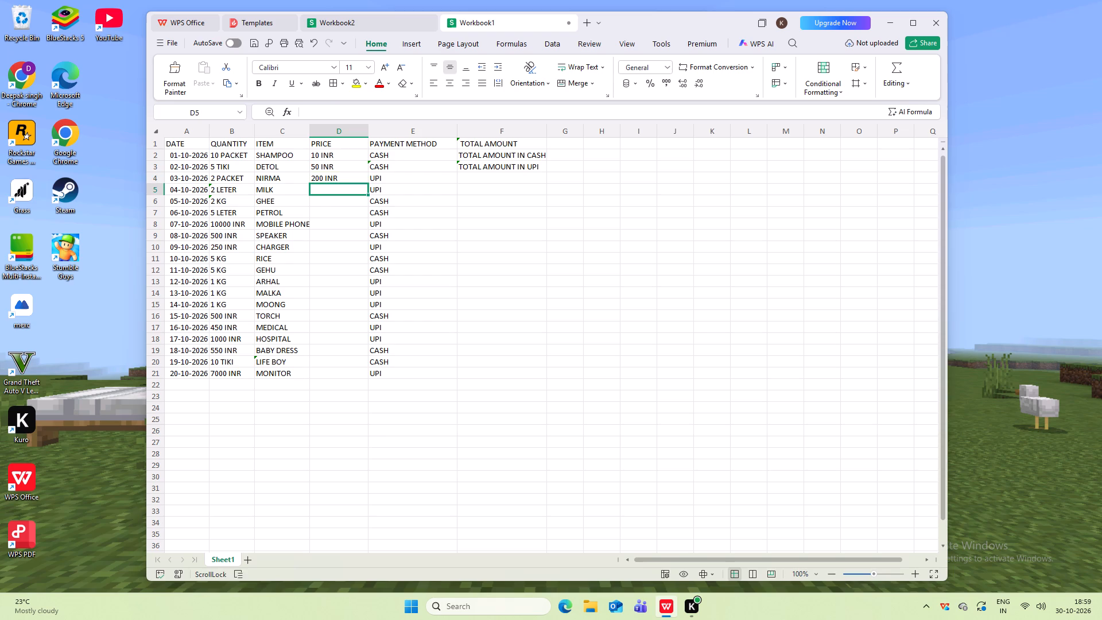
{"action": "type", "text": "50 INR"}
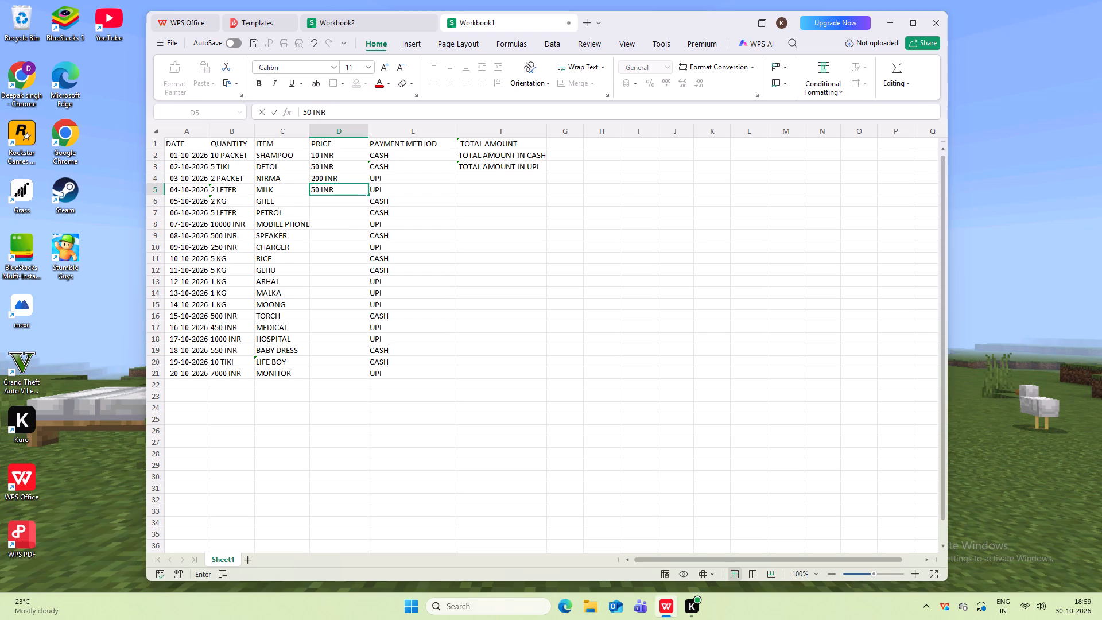
{"action": "left_click", "coordinate": [345, 200]}
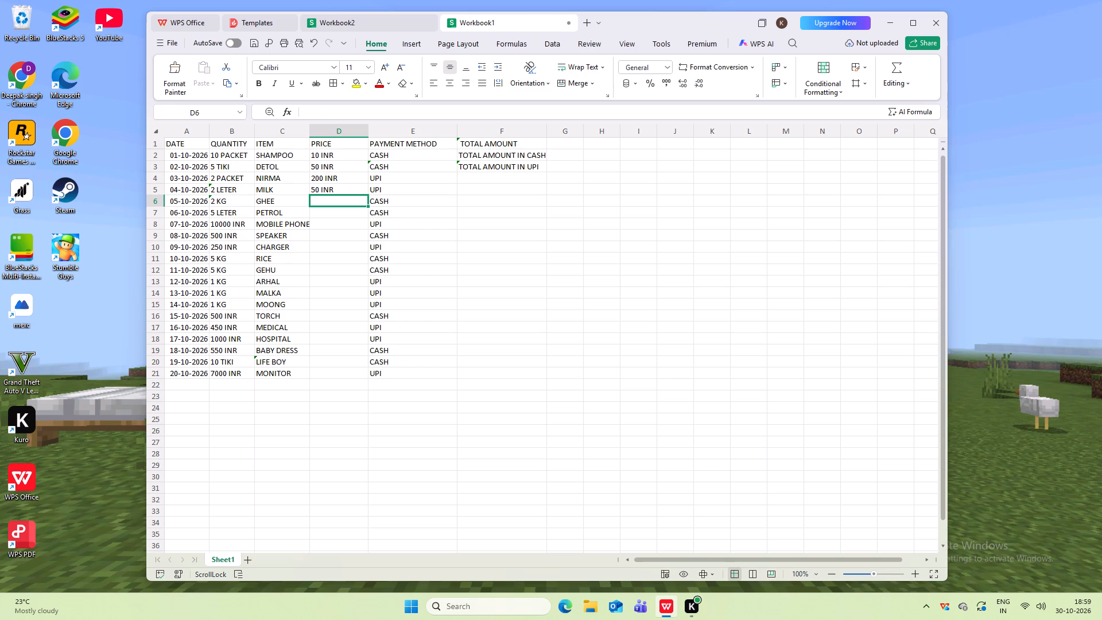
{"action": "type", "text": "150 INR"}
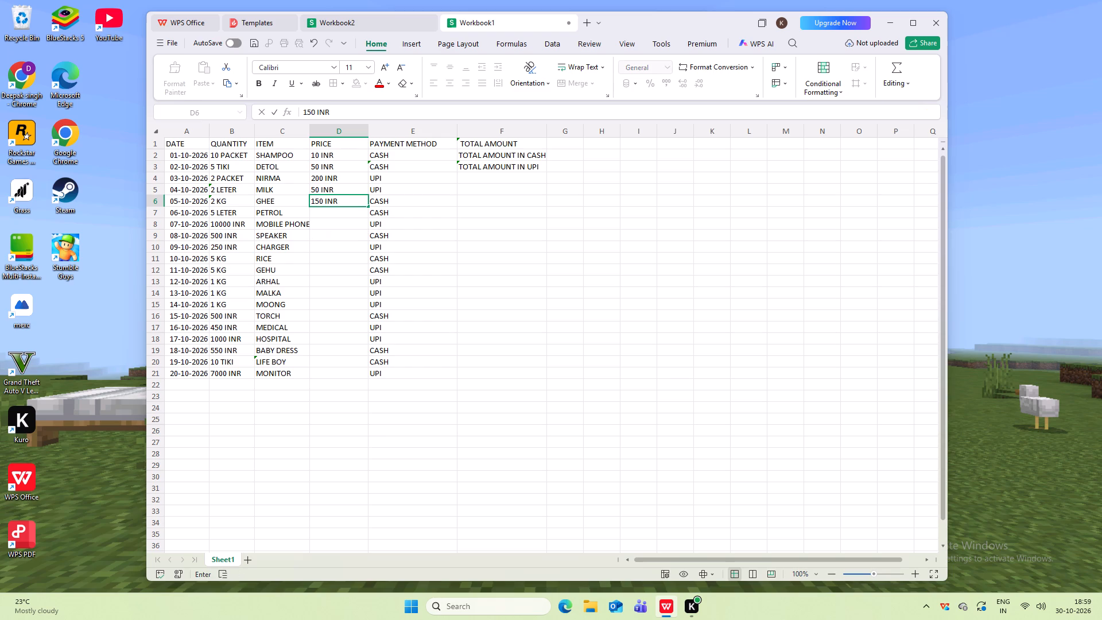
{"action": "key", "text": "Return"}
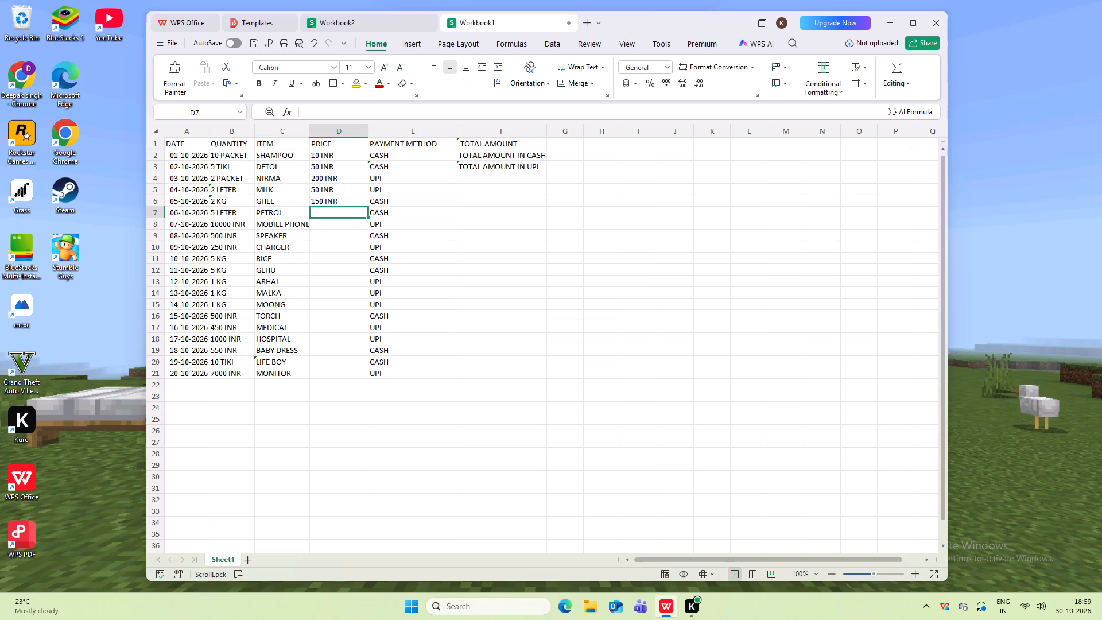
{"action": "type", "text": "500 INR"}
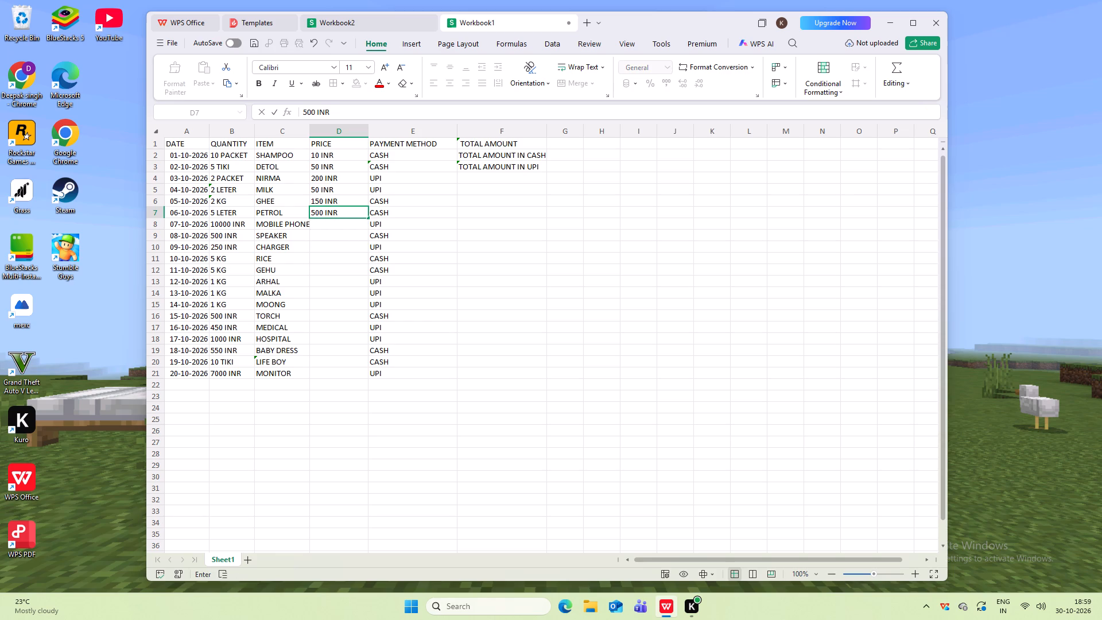
{"action": "left_click", "coordinate": [317, 228]}
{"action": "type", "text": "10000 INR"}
Enter the prices 500 INR for SPEAKER, 250 INR for CHARGER, 550 INR for RICE and 650 INR for GEHU in cells D9 to D12.
{"action": "left_click", "coordinate": [328, 233]}
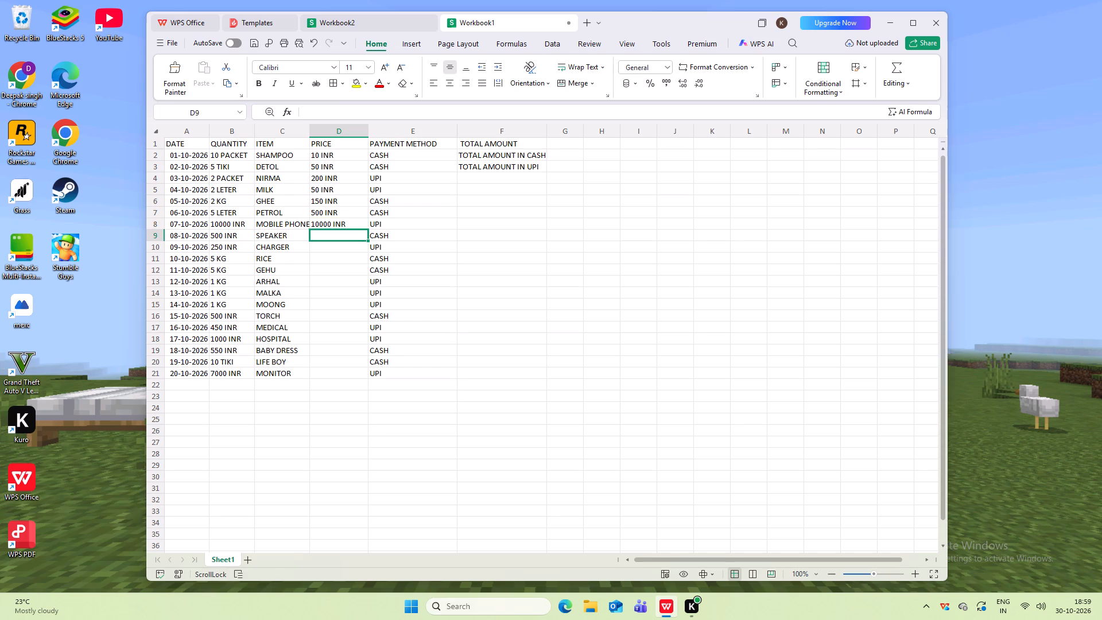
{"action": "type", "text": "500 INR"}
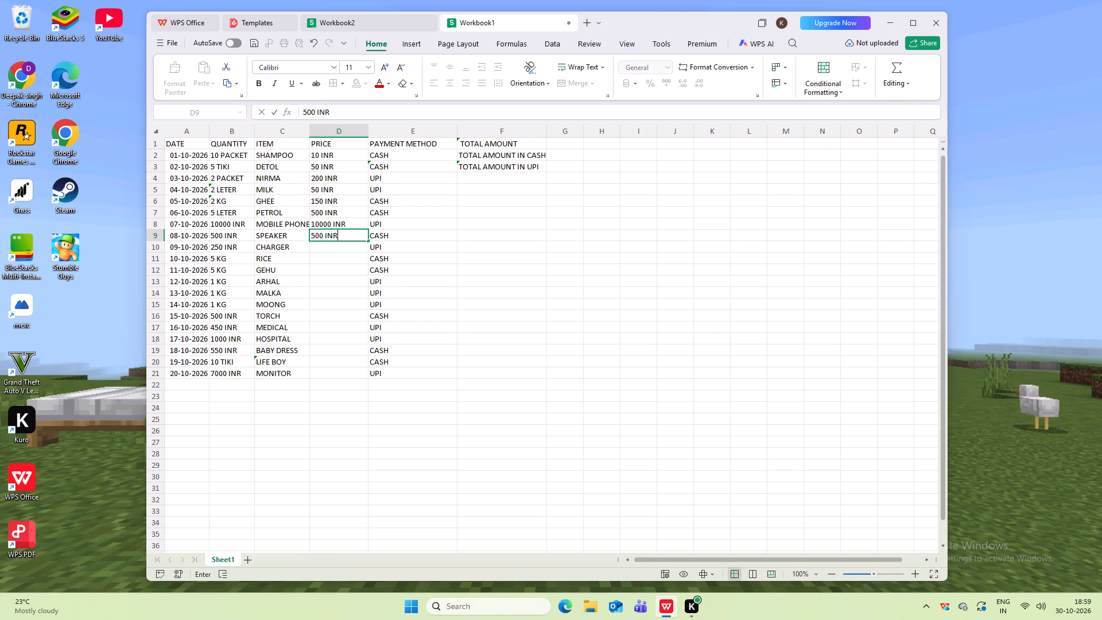
{"action": "left_click", "coordinate": [323, 245]}
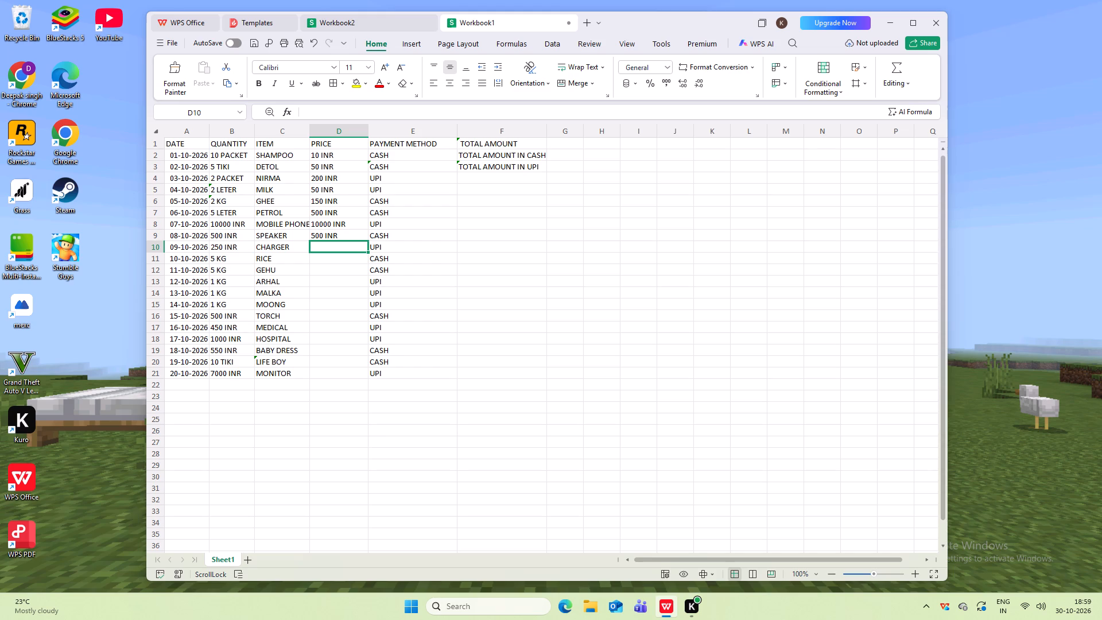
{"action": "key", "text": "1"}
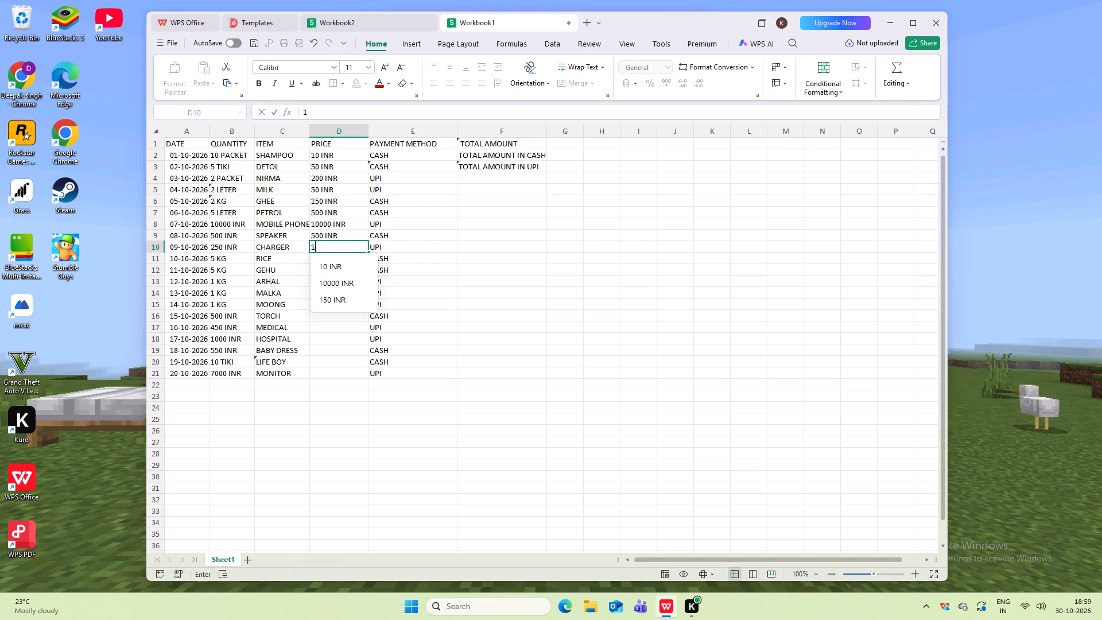
{"action": "key", "text": "BackSpace"}
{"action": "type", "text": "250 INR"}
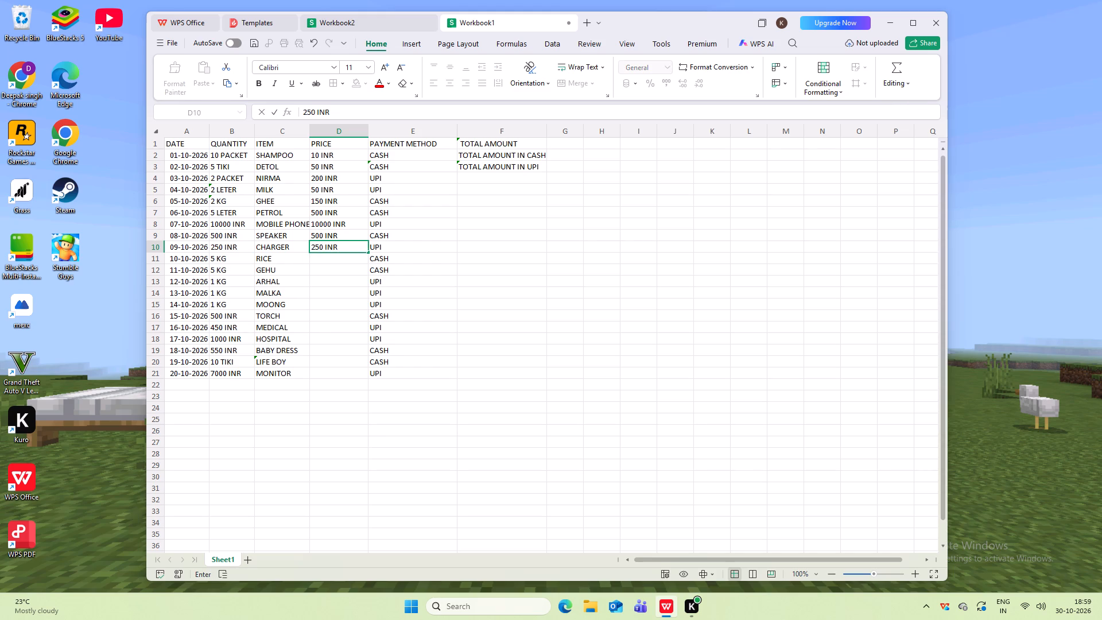
{"action": "left_click", "coordinate": [327, 260]}
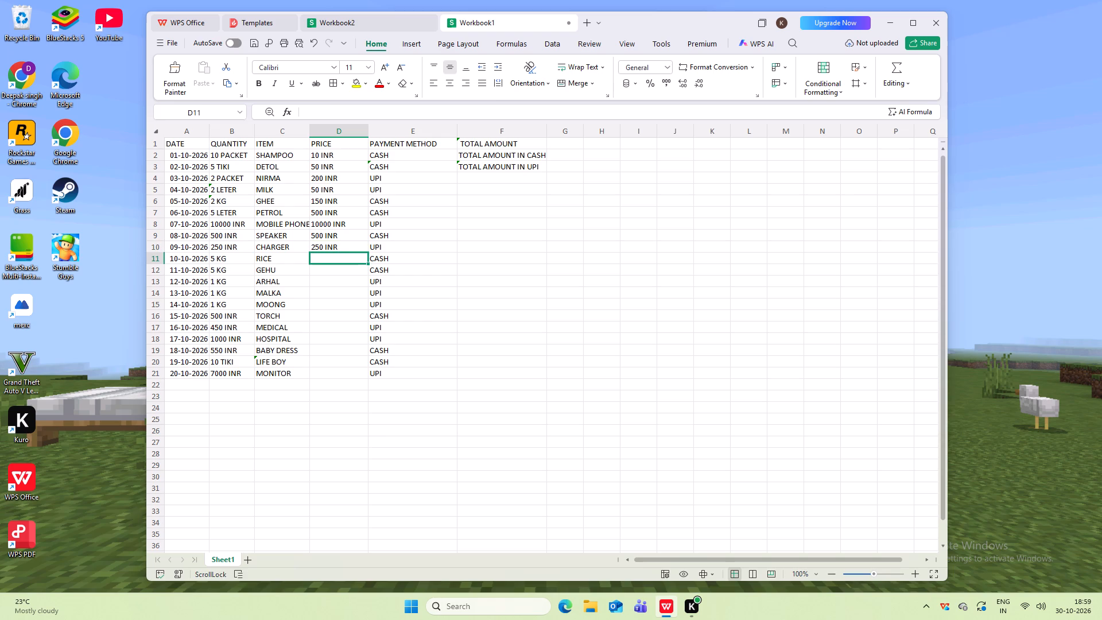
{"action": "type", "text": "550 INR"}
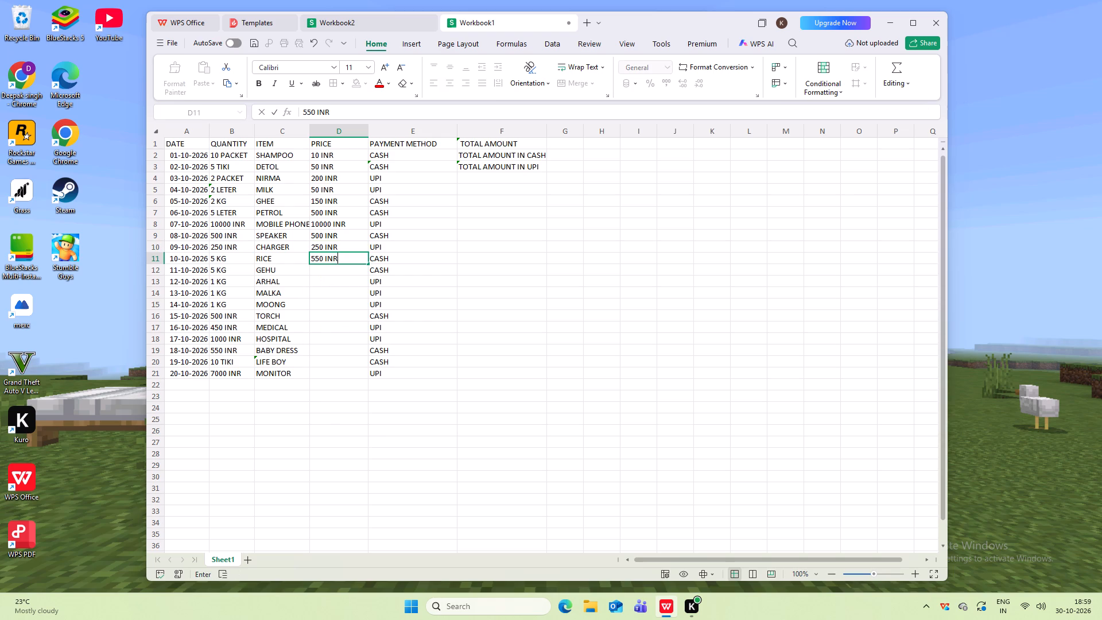
{"action": "left_click", "coordinate": [339, 271]}
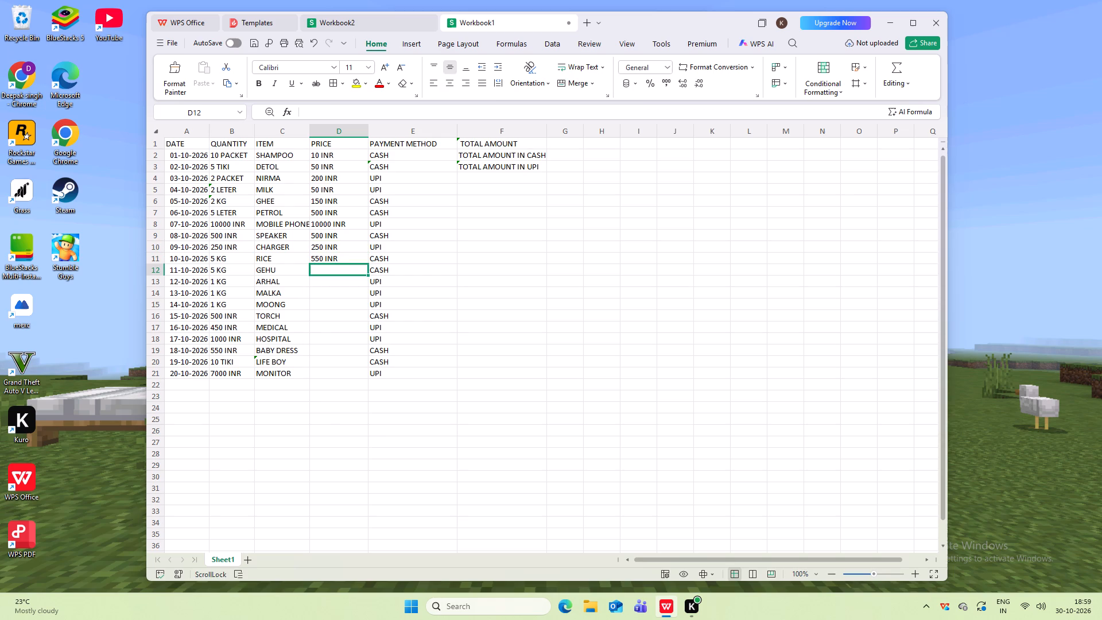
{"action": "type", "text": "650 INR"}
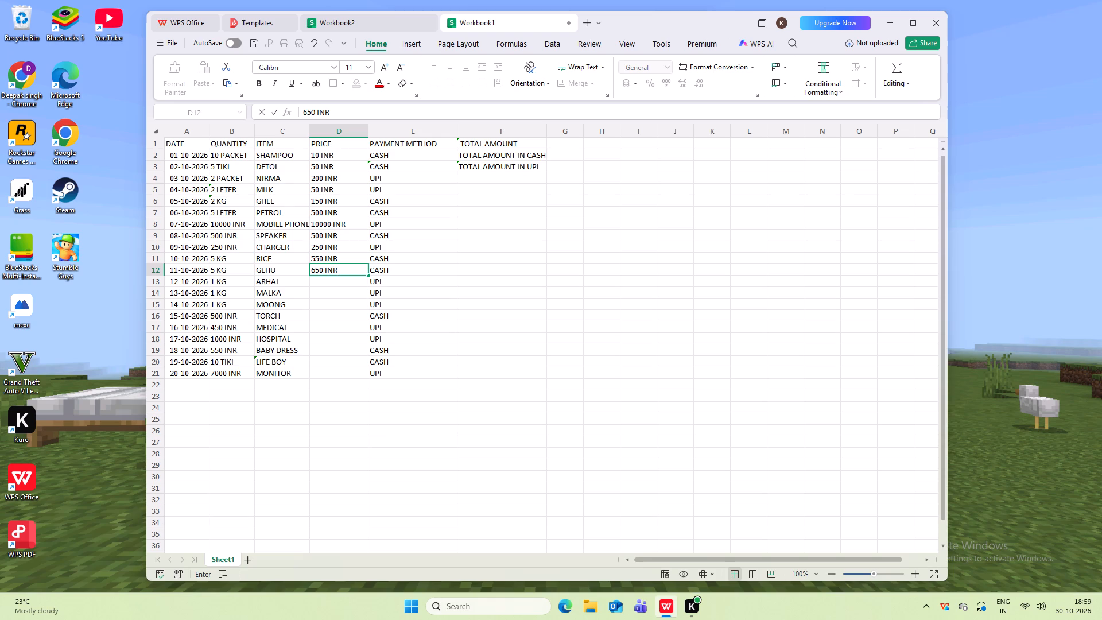
Enter the prices 100 INR for ARHAL, 102 INR for MALKA and 105 INR for MOONG in cells D13 to D15.
{"action": "left_click", "coordinate": [332, 281]}
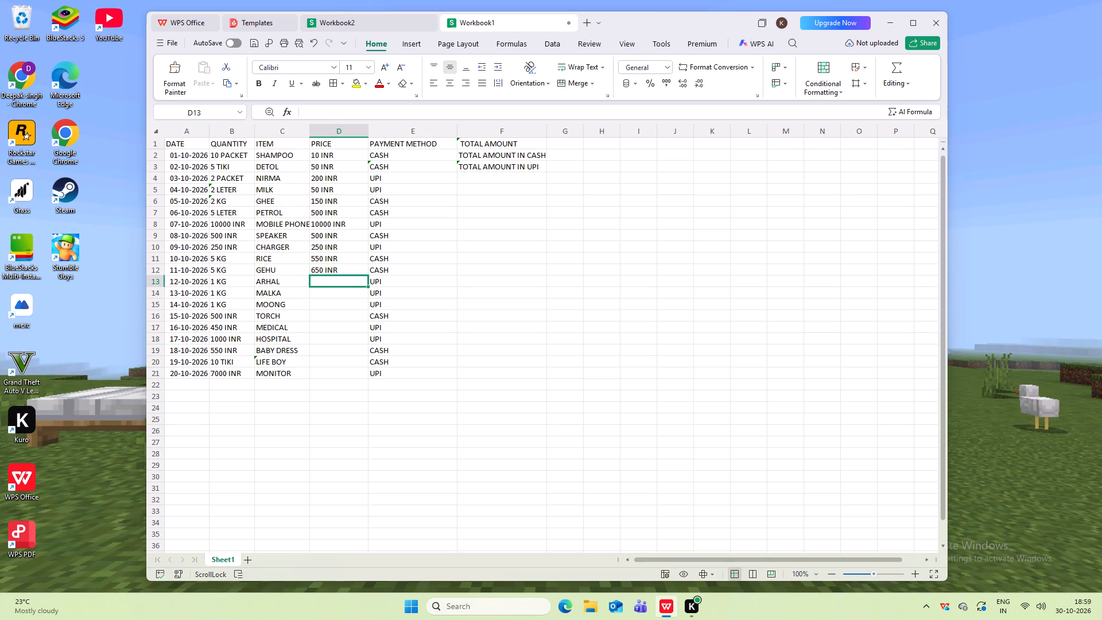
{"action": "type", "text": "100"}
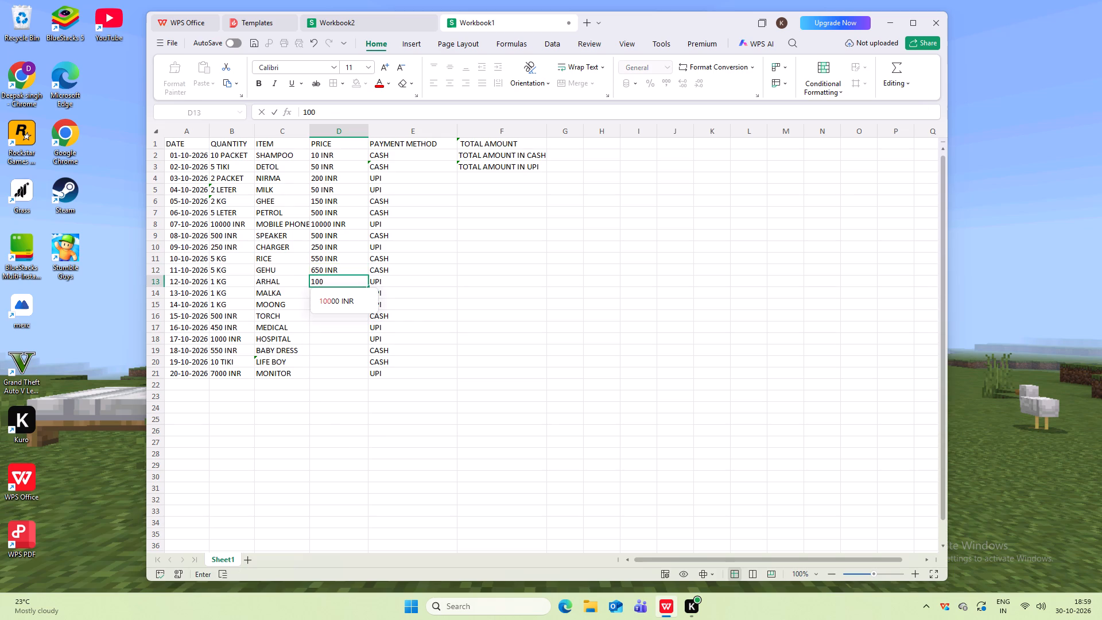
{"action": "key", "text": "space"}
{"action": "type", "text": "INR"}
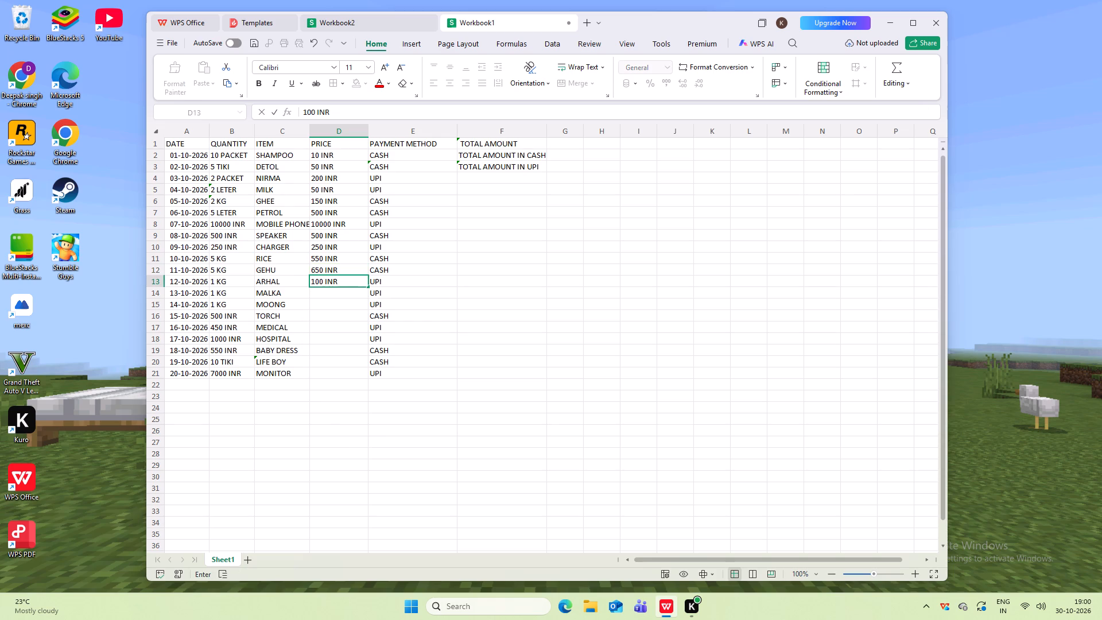
{"action": "left_click", "coordinate": [350, 294]}
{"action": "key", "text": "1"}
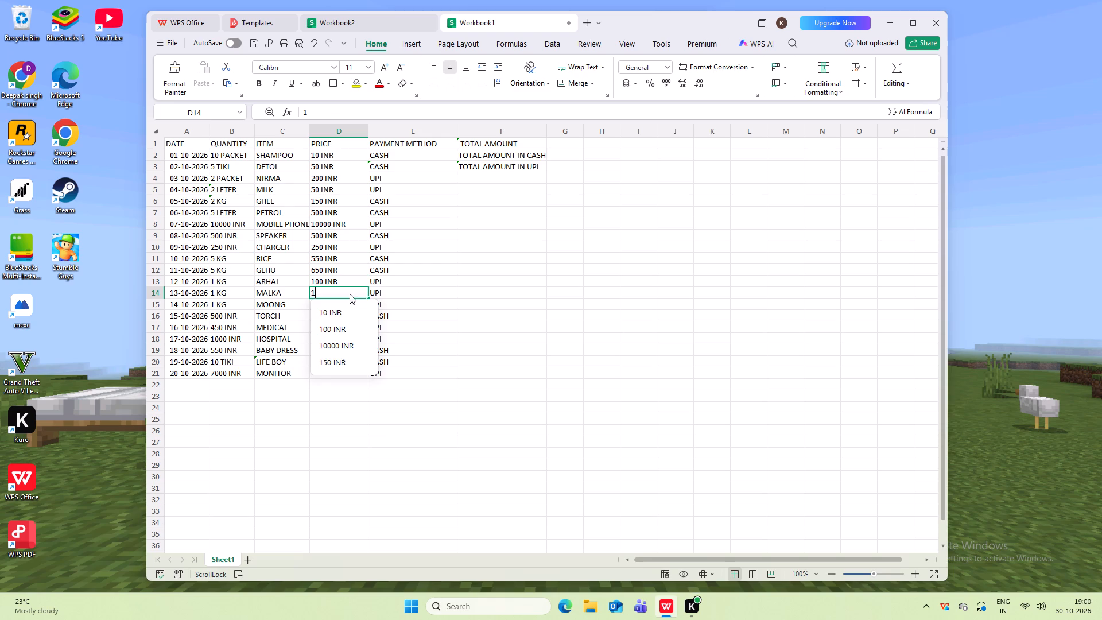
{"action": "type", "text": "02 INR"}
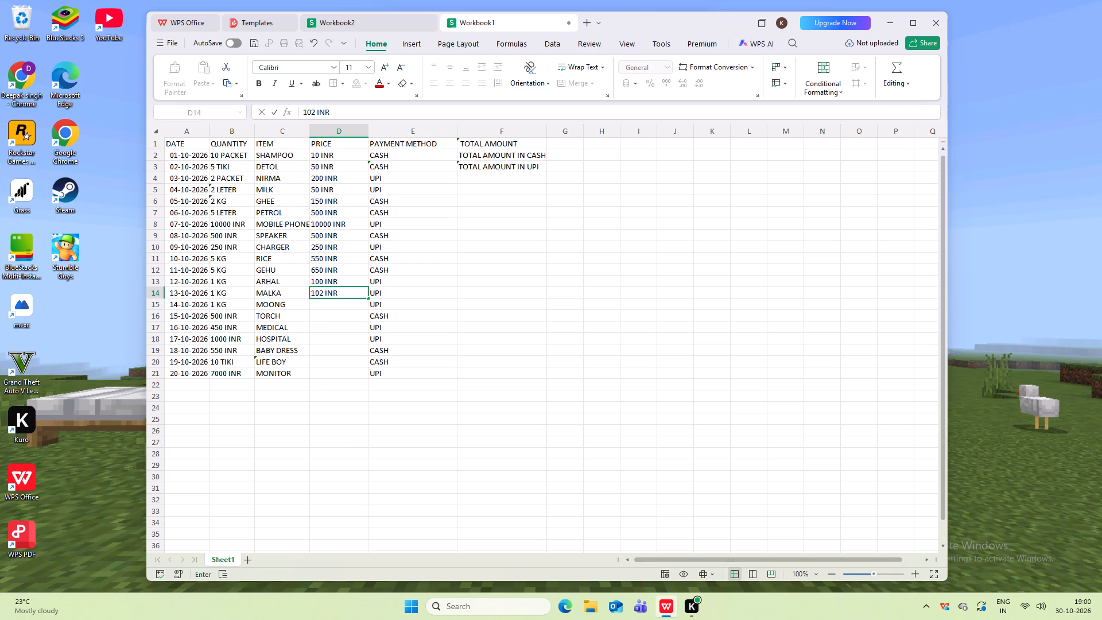
{"action": "left_click", "coordinate": [346, 307]}
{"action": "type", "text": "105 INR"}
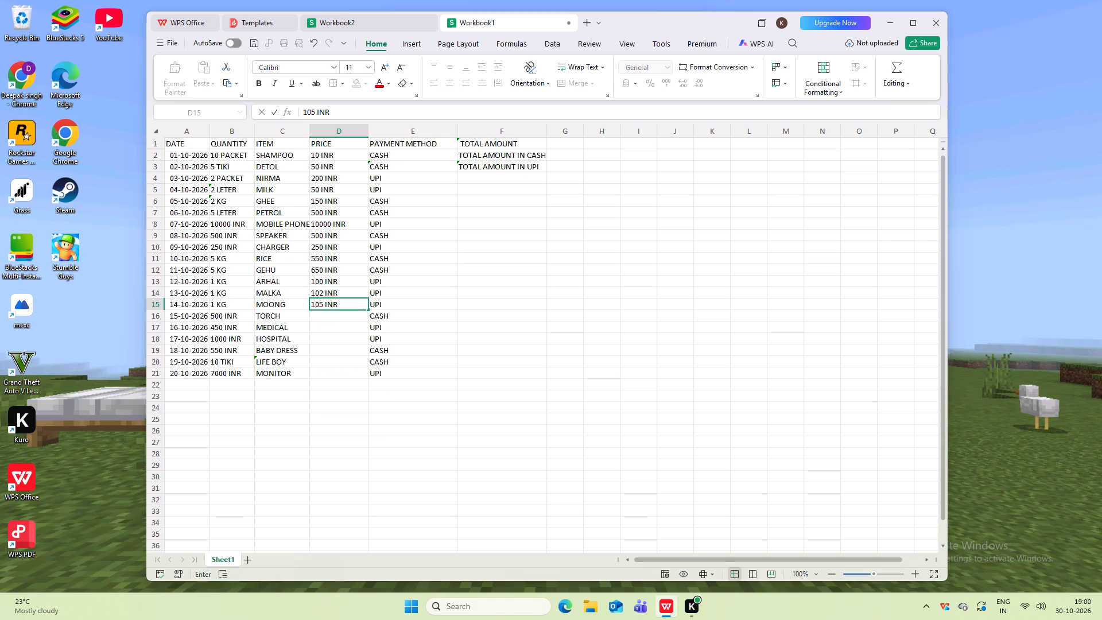
Enter the prices 500 INR for TORCH, 450 INR for MEDICAL and 1000 INR for HOSPITAL in cells D16 to D18.
{"action": "left_click", "coordinate": [346, 318]}
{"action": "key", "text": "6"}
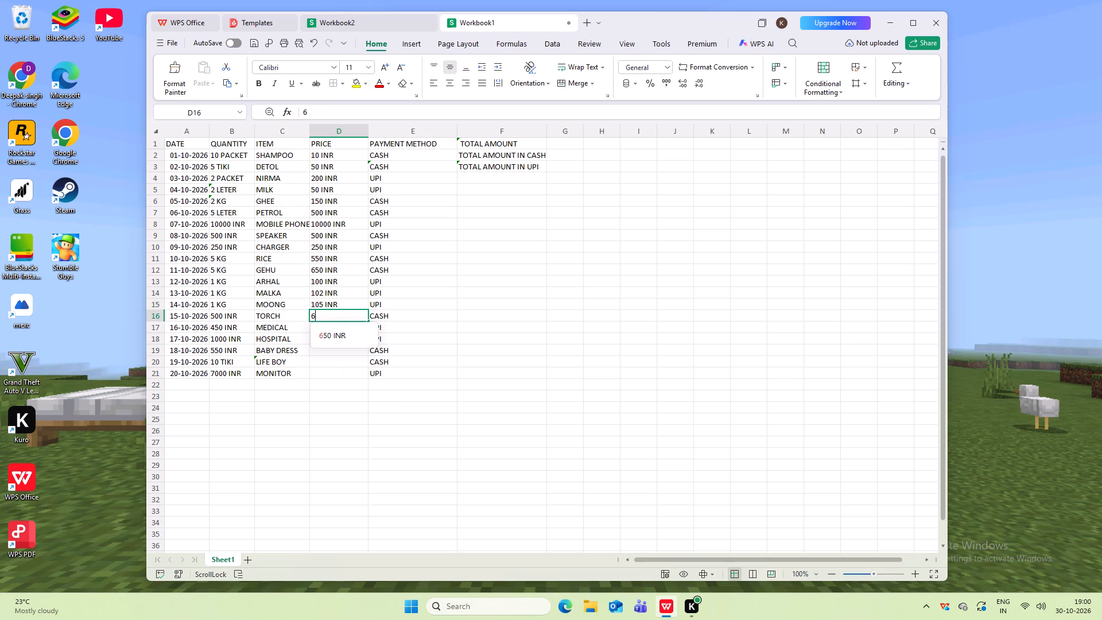
{"action": "key", "text": "BackSpace"}
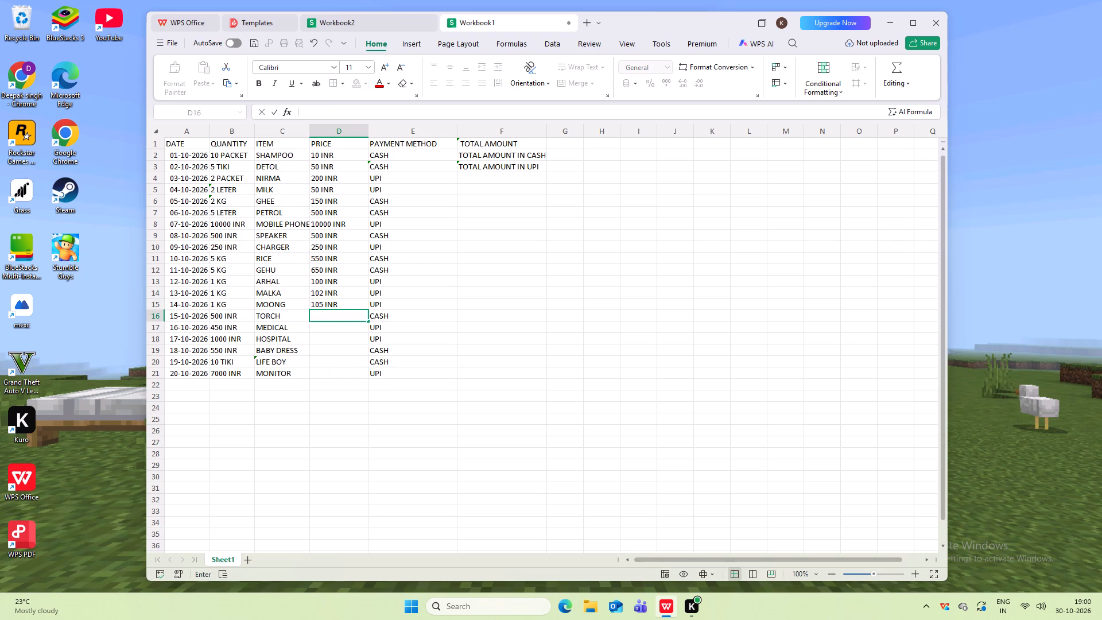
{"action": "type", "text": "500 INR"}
{"action": "left_click", "coordinate": [351, 328]}
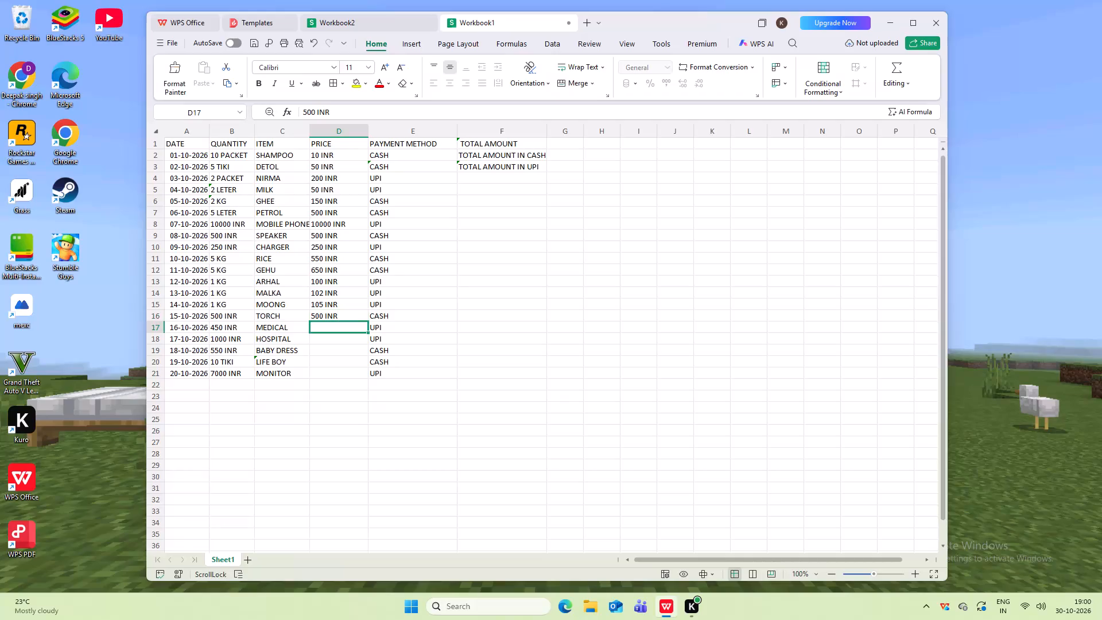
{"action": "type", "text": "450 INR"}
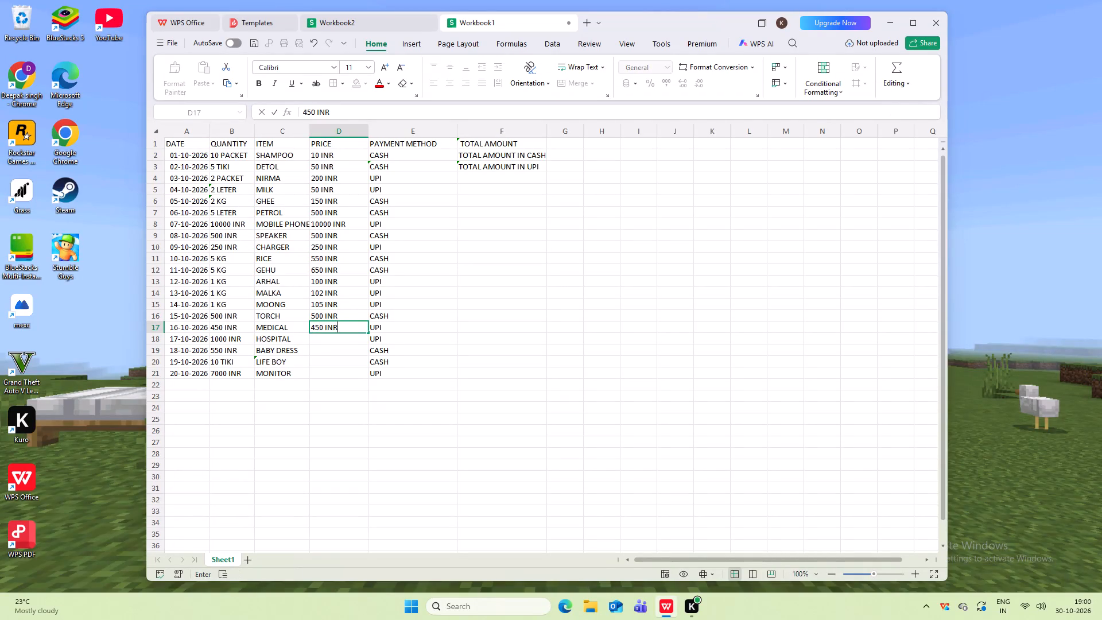
{"action": "left_click", "coordinate": [352, 343]}
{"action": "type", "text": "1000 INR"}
Enter the prices 550 INR for BABY DRESS, 100 INR for LIFE BOY and 7000 INR for MONITOR in cells D19 to D21.
{"action": "left_click", "coordinate": [356, 356]}
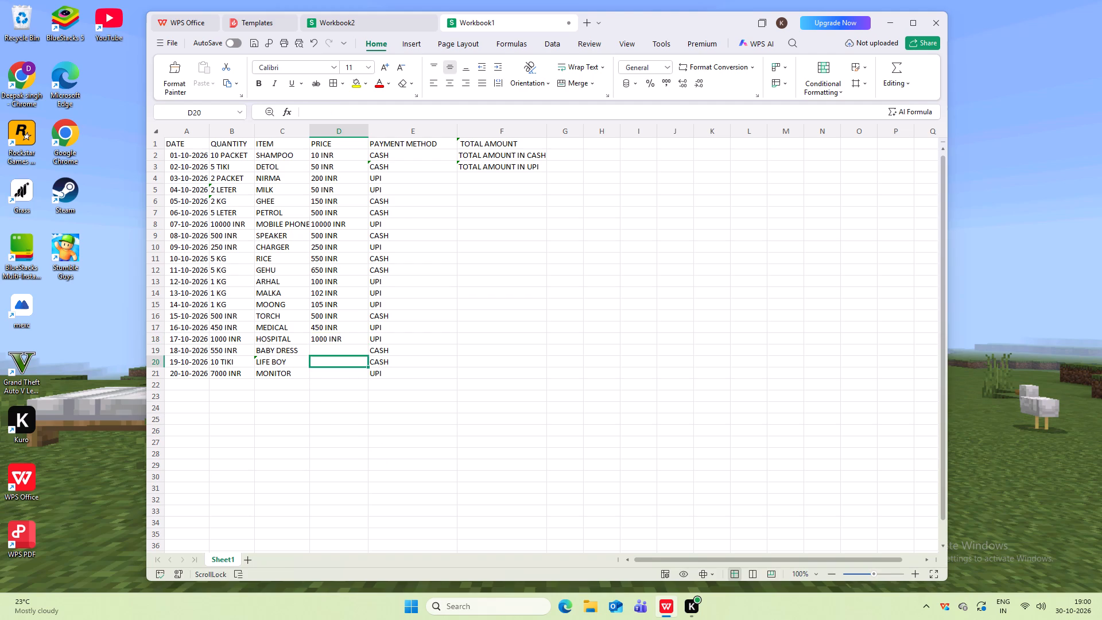
{"action": "left_click", "coordinate": [356, 348]}
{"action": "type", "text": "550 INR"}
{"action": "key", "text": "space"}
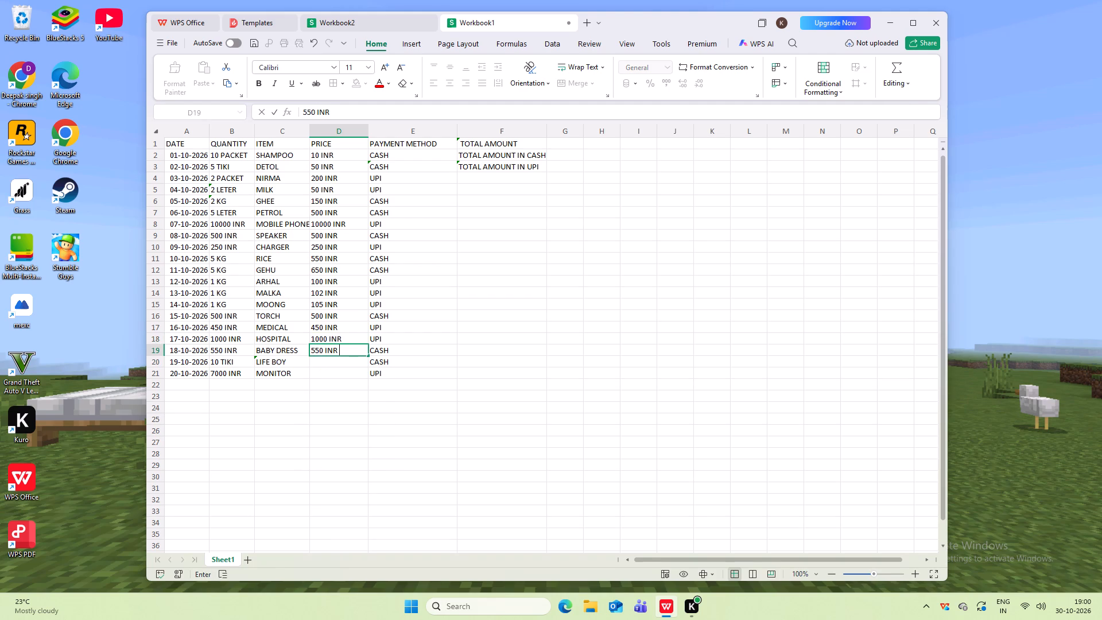
{"action": "left_click", "coordinate": [338, 361]}
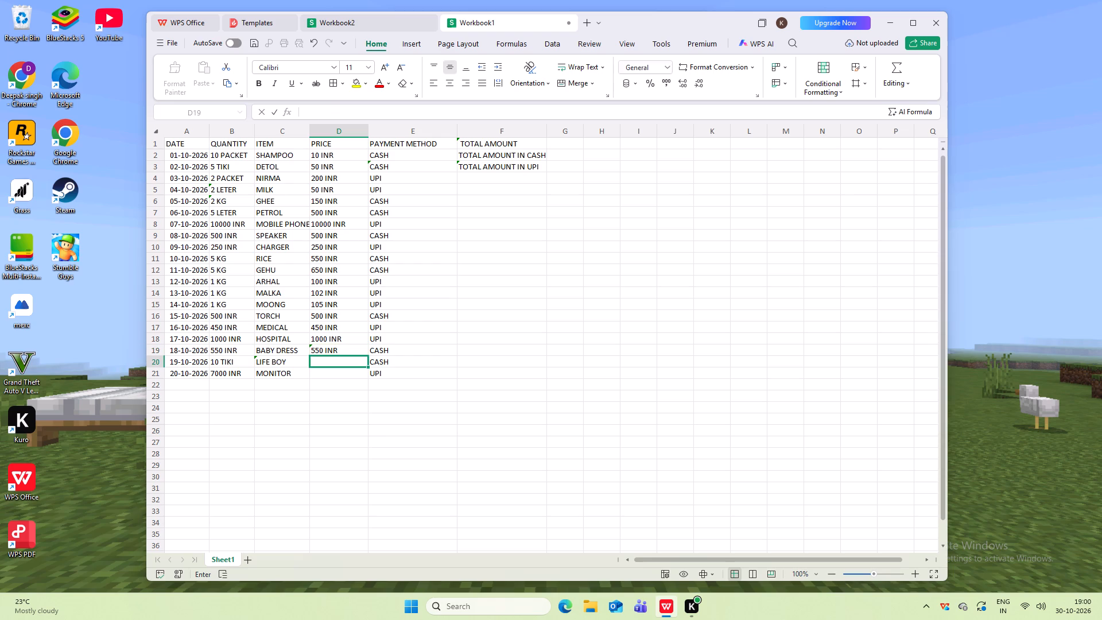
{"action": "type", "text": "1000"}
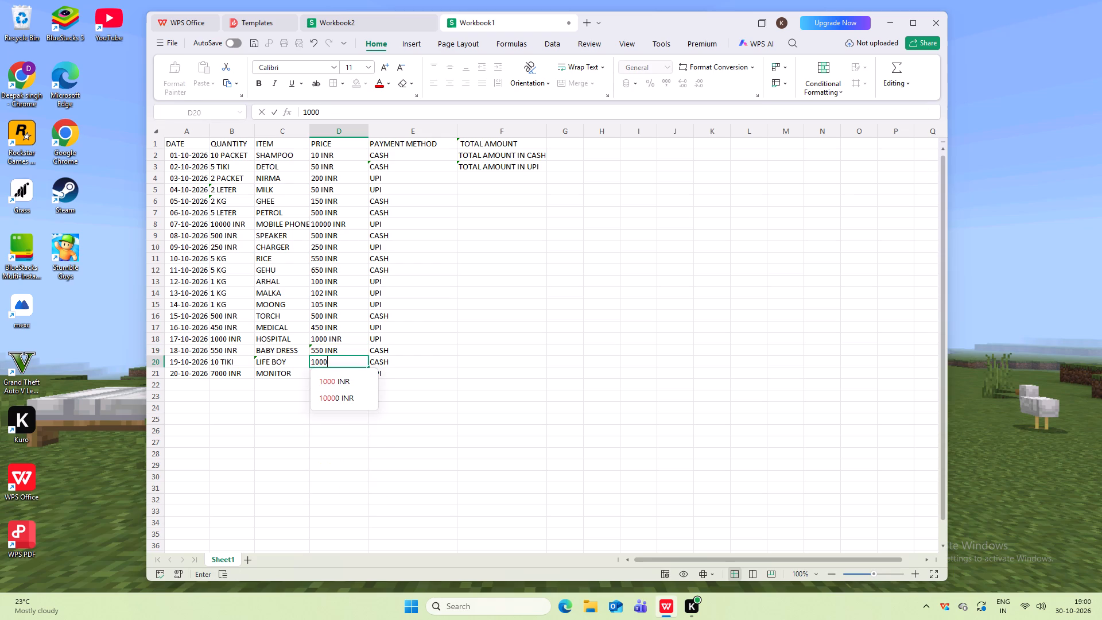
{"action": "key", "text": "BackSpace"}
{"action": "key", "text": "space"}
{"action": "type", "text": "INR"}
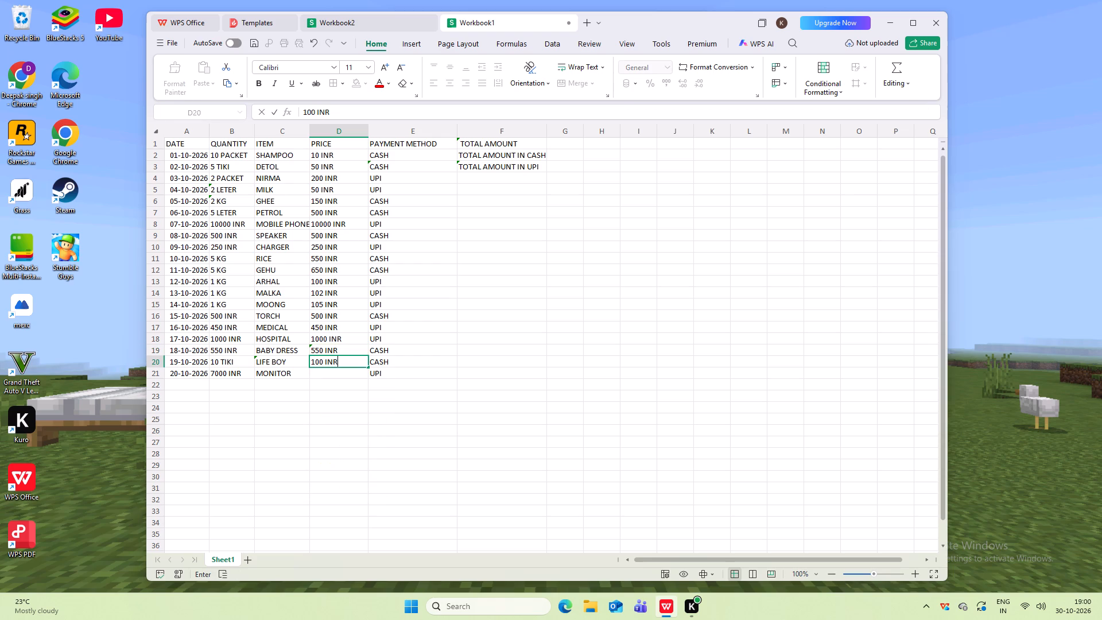
{"action": "left_click", "coordinate": [335, 375]}
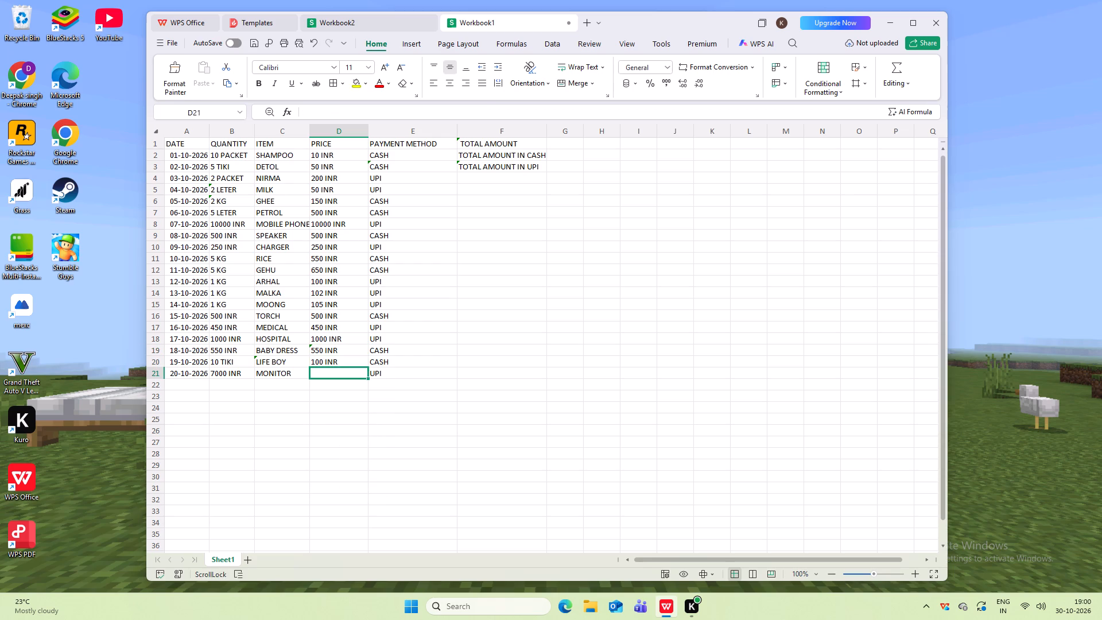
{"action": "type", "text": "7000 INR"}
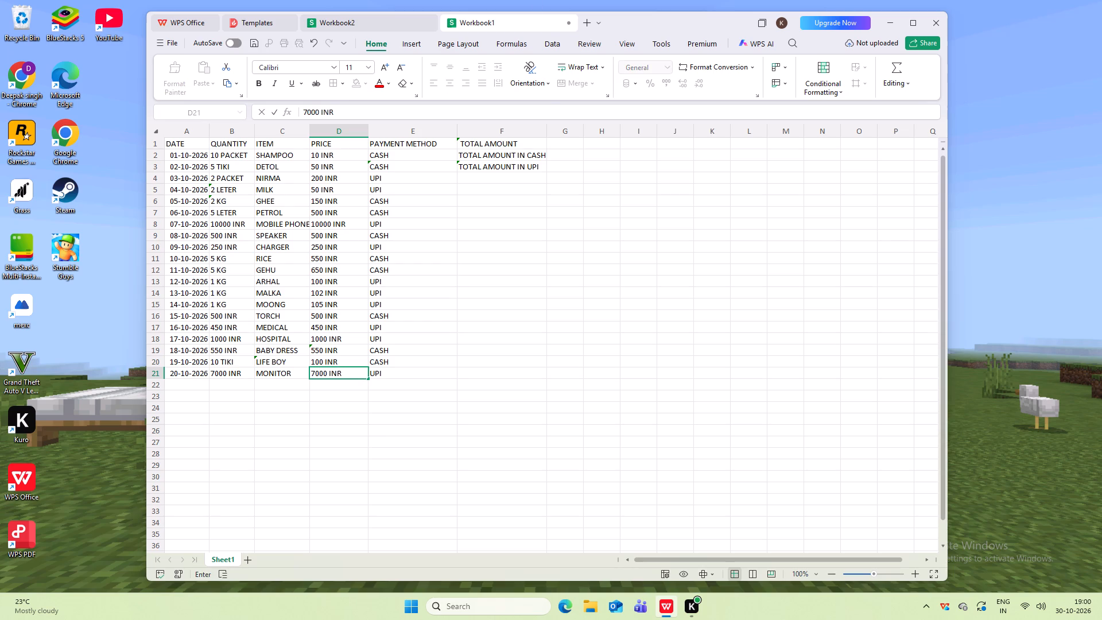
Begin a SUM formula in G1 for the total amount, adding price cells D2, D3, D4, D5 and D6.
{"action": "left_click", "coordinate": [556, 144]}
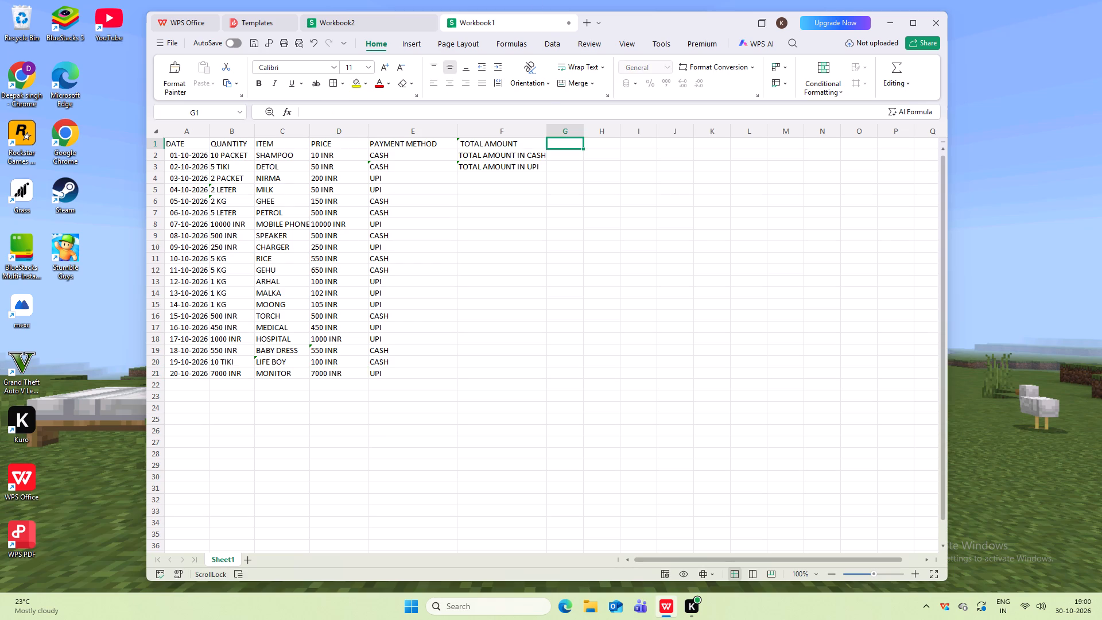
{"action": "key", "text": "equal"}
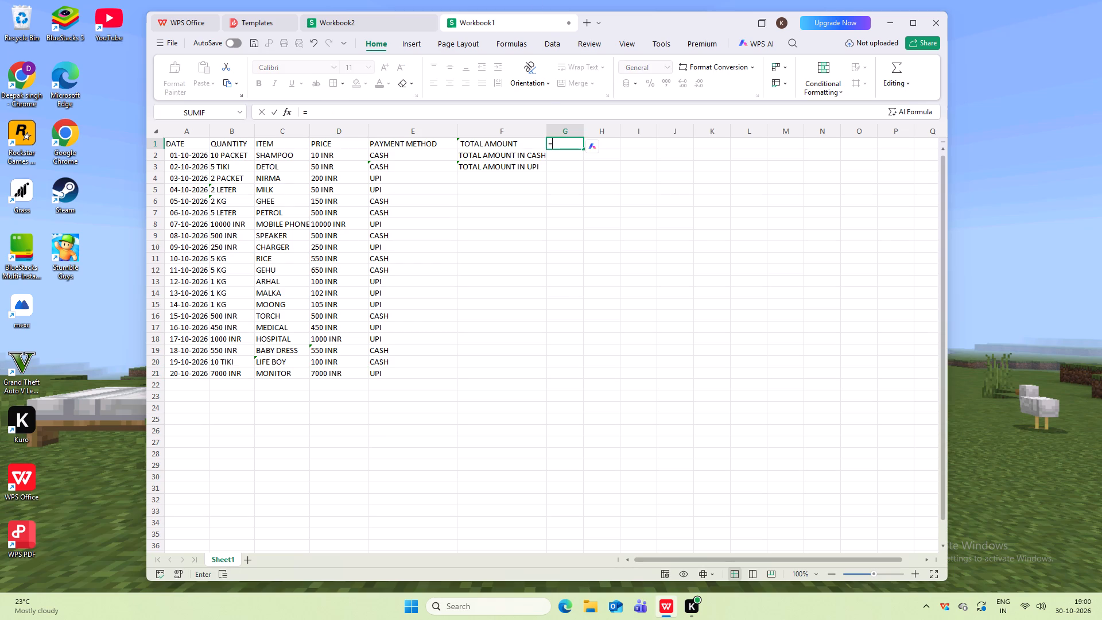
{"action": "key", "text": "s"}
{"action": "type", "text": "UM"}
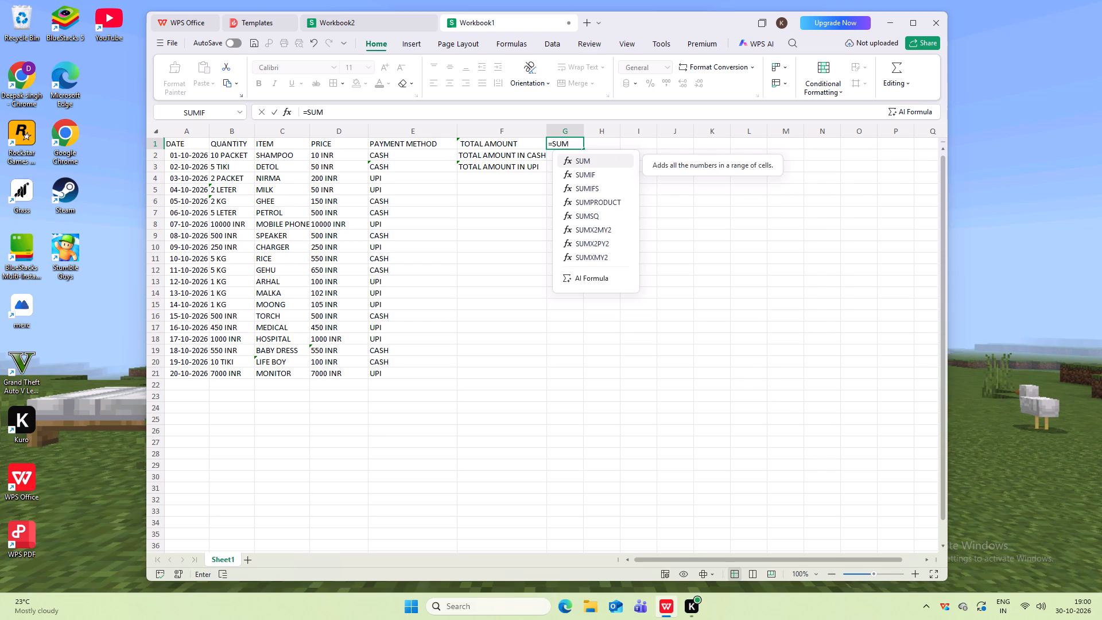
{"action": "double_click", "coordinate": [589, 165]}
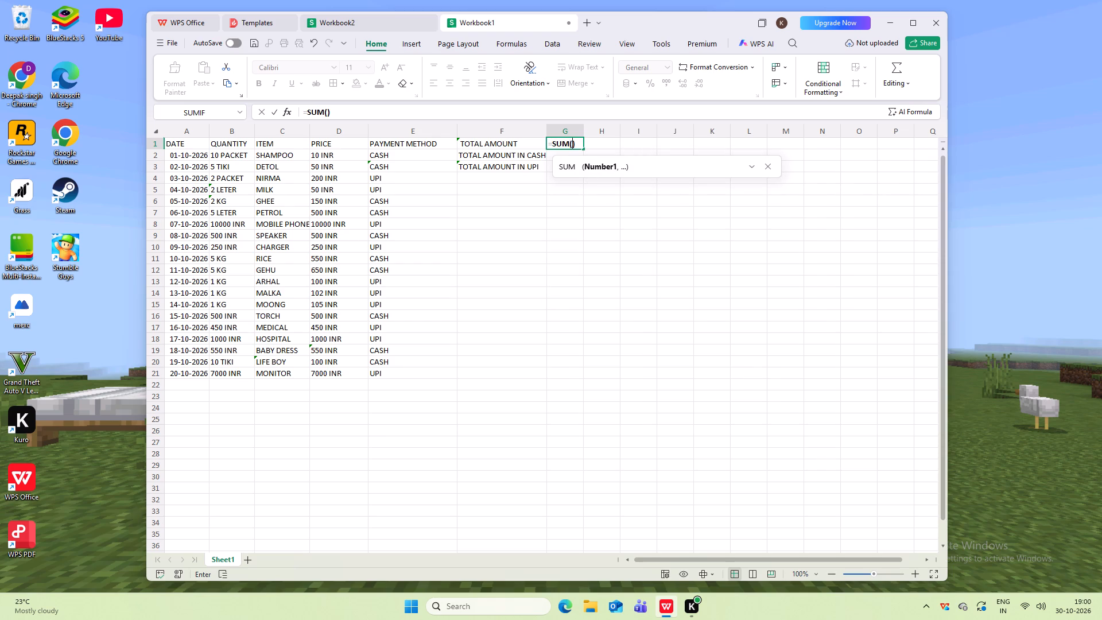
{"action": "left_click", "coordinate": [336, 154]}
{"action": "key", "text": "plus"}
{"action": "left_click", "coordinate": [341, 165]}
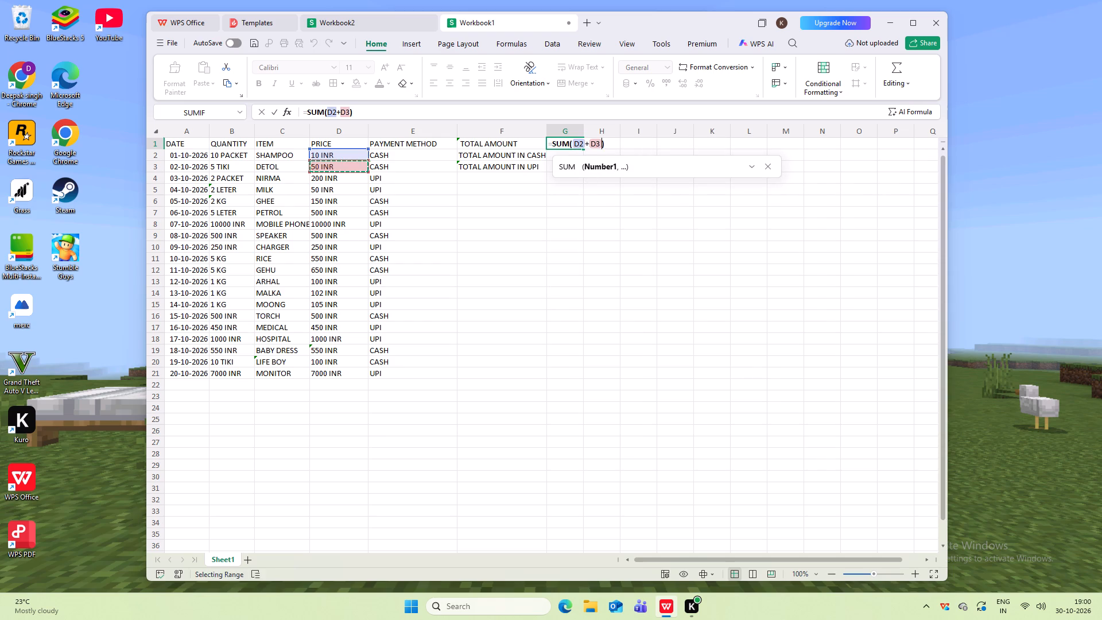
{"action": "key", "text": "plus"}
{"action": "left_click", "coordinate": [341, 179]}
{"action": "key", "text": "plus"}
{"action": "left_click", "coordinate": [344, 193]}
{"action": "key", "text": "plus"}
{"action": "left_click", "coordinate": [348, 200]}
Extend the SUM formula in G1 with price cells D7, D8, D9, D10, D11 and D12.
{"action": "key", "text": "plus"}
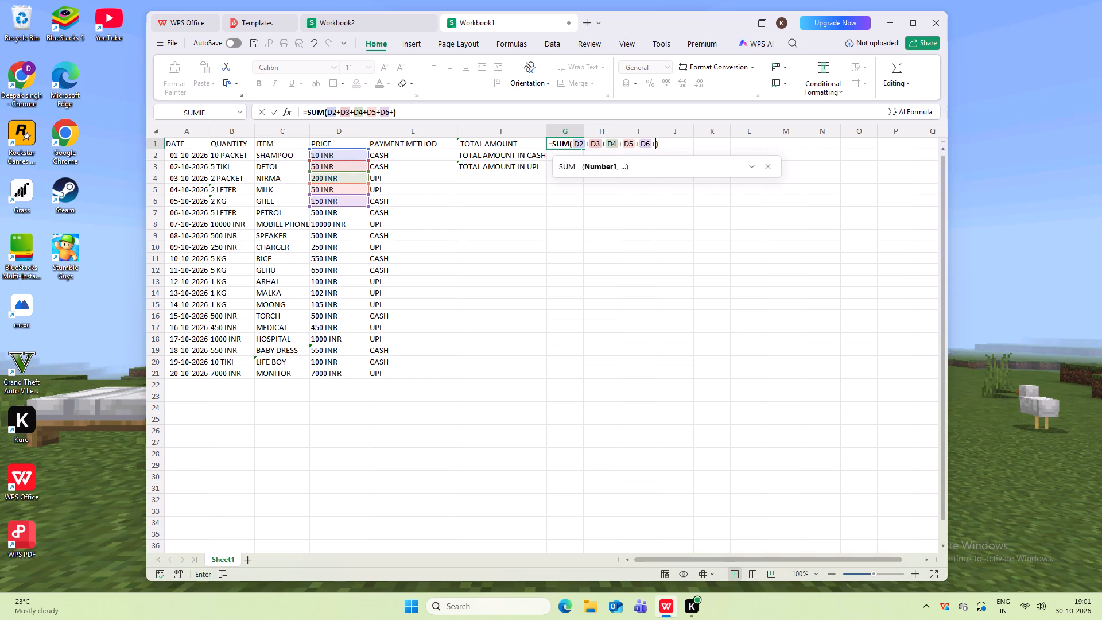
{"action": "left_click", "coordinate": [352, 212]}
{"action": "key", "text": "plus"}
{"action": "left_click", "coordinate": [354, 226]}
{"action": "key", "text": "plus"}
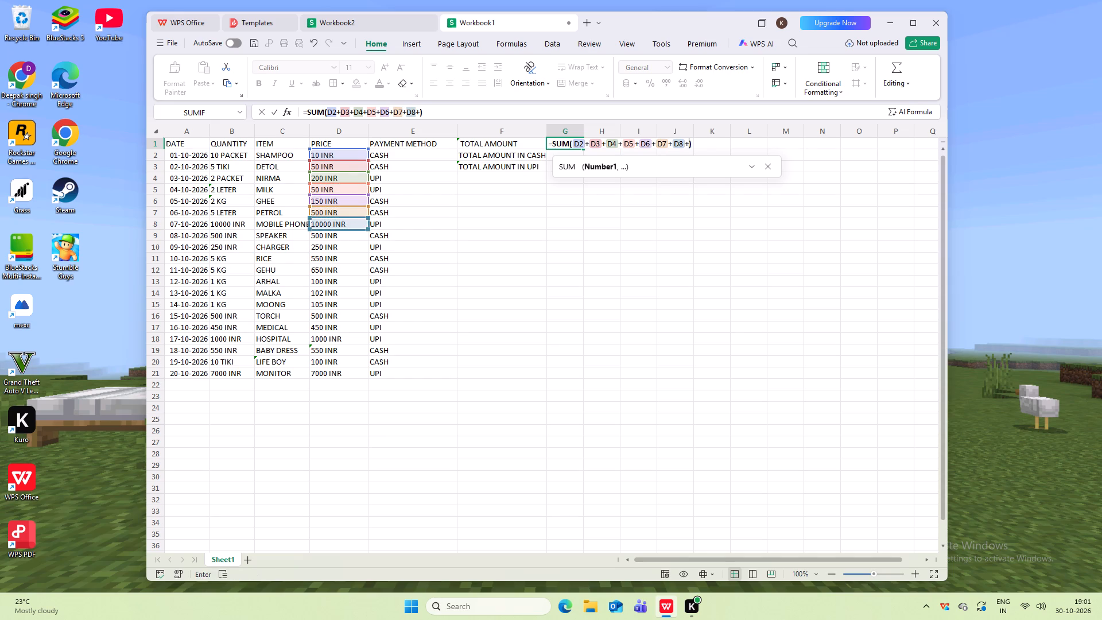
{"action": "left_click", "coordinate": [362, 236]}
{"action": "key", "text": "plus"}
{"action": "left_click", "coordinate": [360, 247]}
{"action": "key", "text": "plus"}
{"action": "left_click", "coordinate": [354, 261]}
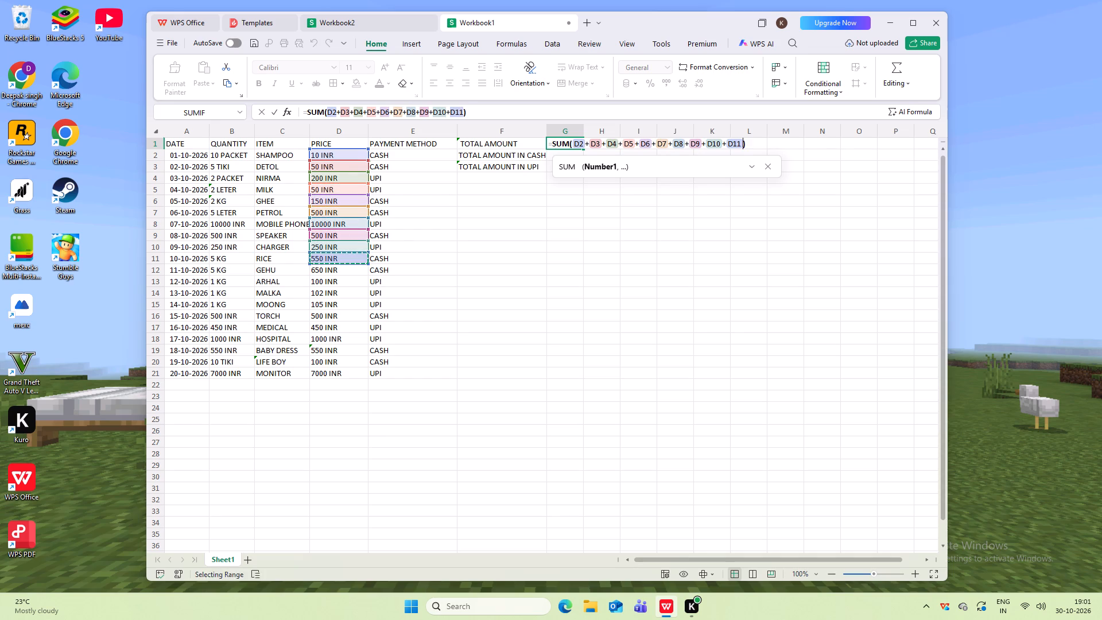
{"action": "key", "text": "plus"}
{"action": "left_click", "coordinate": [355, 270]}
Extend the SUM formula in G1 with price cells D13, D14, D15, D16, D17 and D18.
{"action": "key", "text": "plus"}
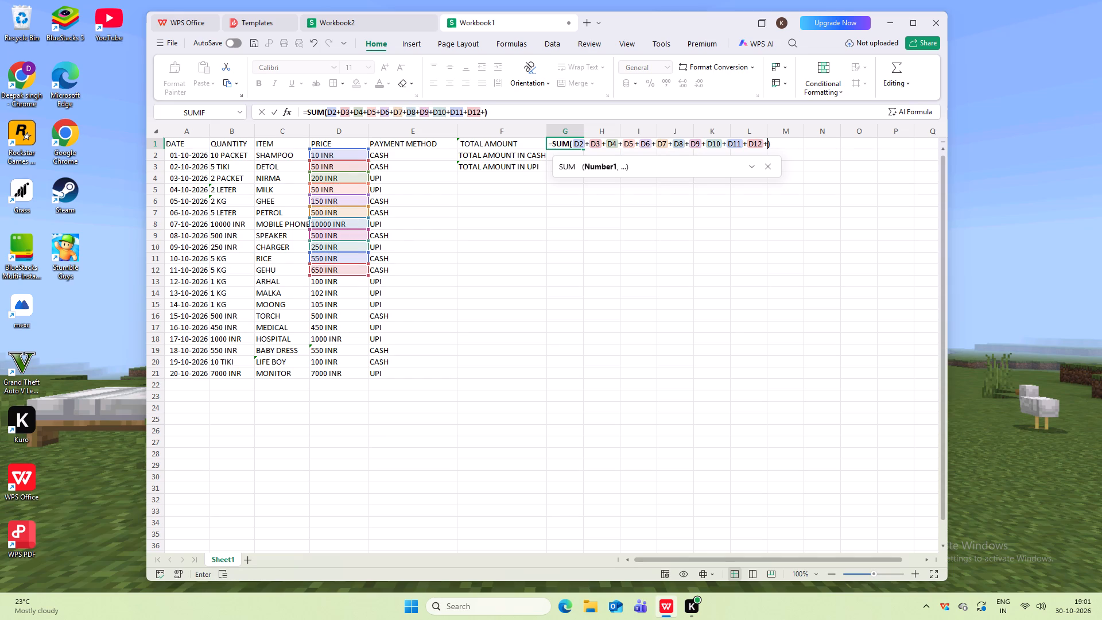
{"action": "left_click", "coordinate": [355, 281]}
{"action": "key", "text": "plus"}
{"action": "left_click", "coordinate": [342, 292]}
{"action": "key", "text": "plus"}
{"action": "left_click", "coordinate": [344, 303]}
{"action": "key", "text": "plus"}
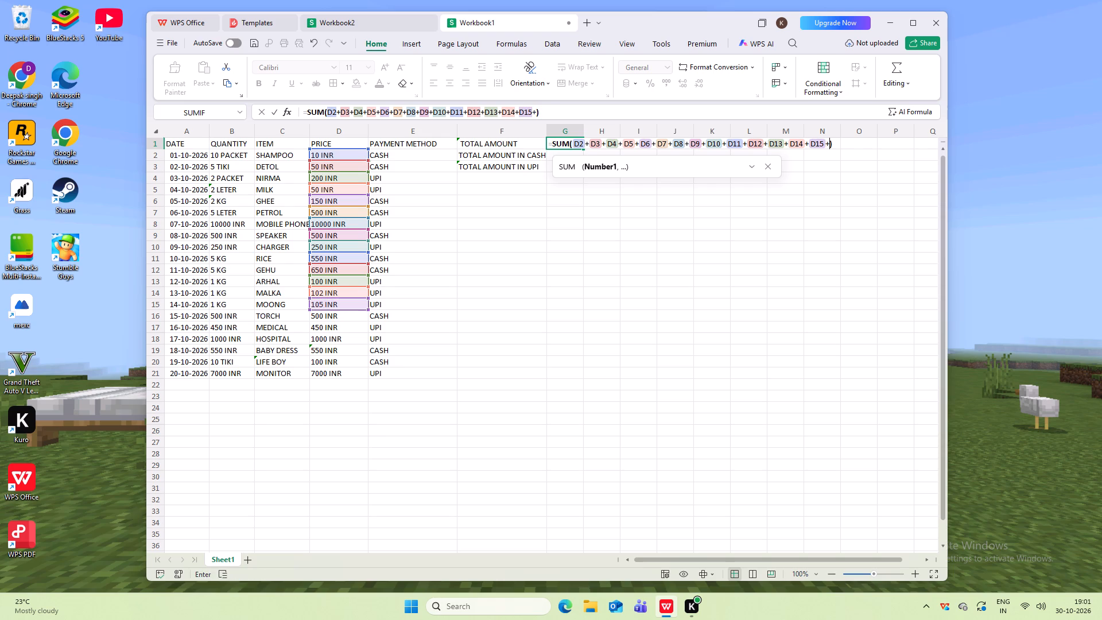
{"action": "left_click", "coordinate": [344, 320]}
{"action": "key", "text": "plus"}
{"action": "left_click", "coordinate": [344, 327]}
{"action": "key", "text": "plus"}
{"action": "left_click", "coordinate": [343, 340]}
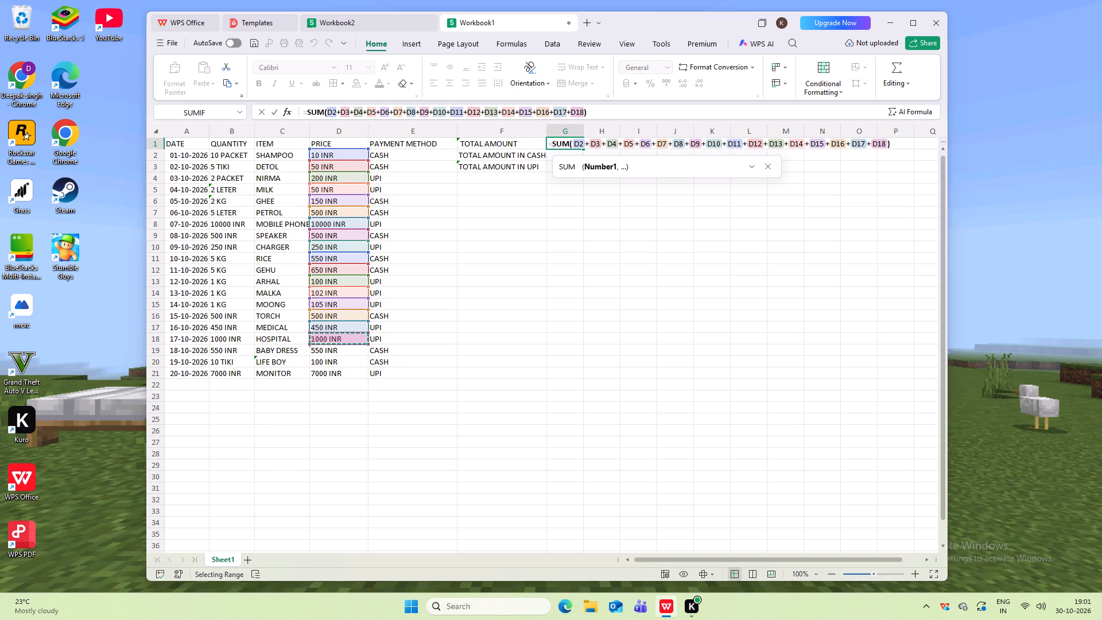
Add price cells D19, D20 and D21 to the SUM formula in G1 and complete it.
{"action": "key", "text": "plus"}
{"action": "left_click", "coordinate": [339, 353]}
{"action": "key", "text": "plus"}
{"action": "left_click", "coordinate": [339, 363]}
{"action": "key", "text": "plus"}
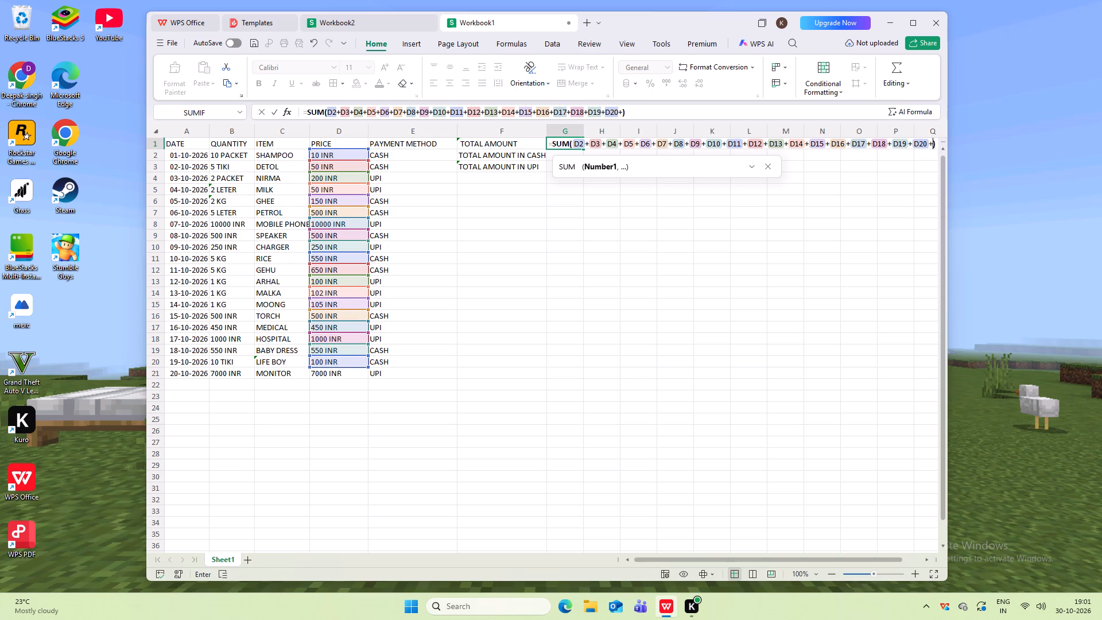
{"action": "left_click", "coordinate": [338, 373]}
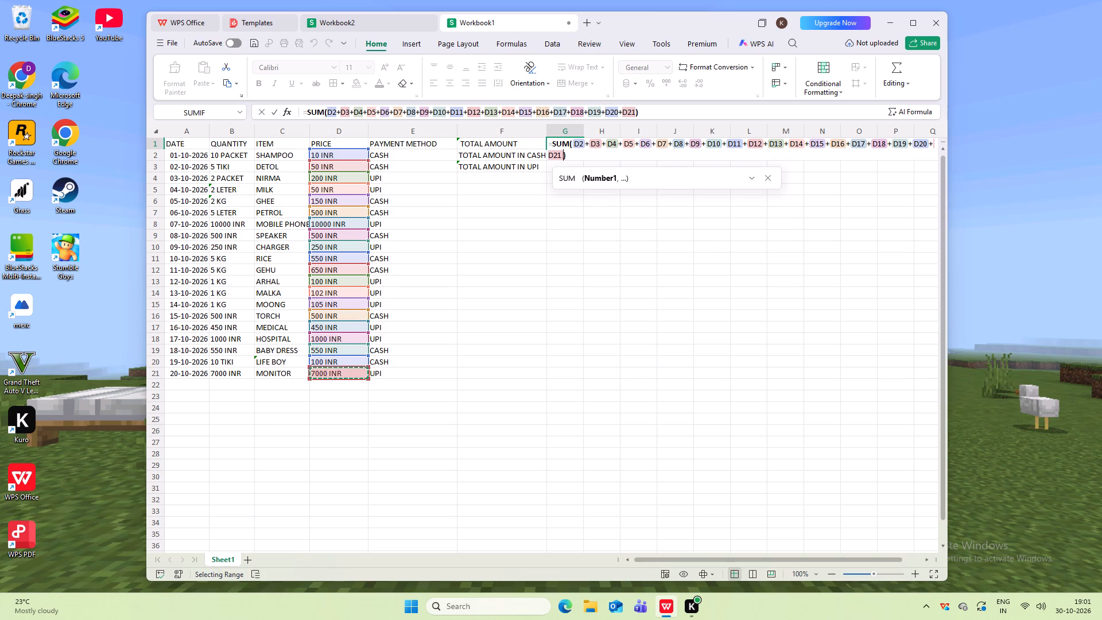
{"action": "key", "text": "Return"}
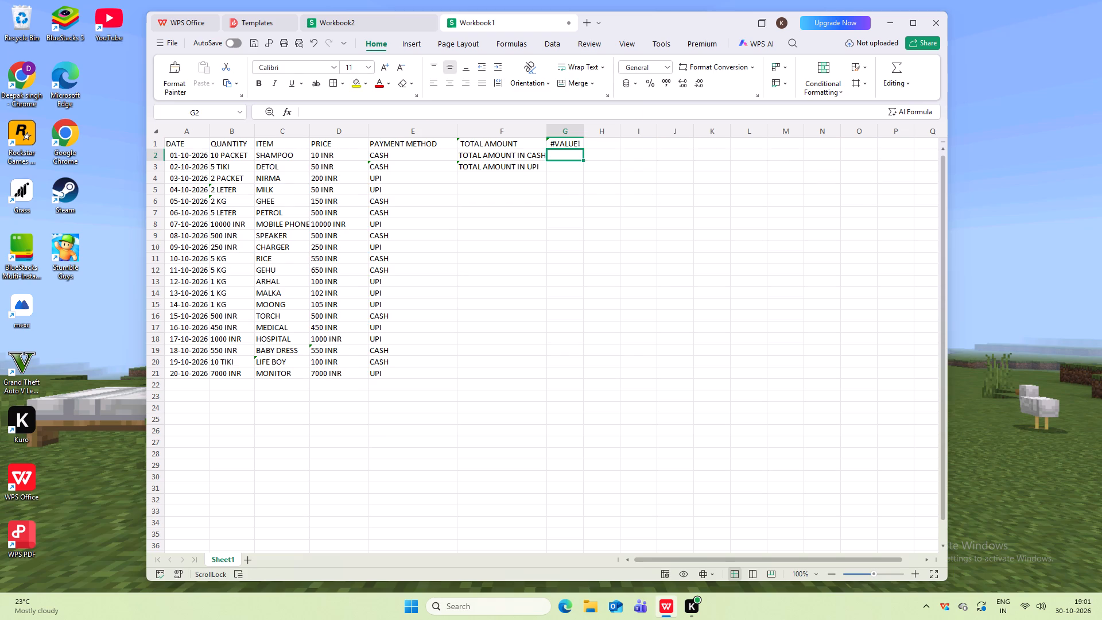
Examine the calculation steps of the total amount formula in G1.
{"action": "left_click", "coordinate": [536, 149]}
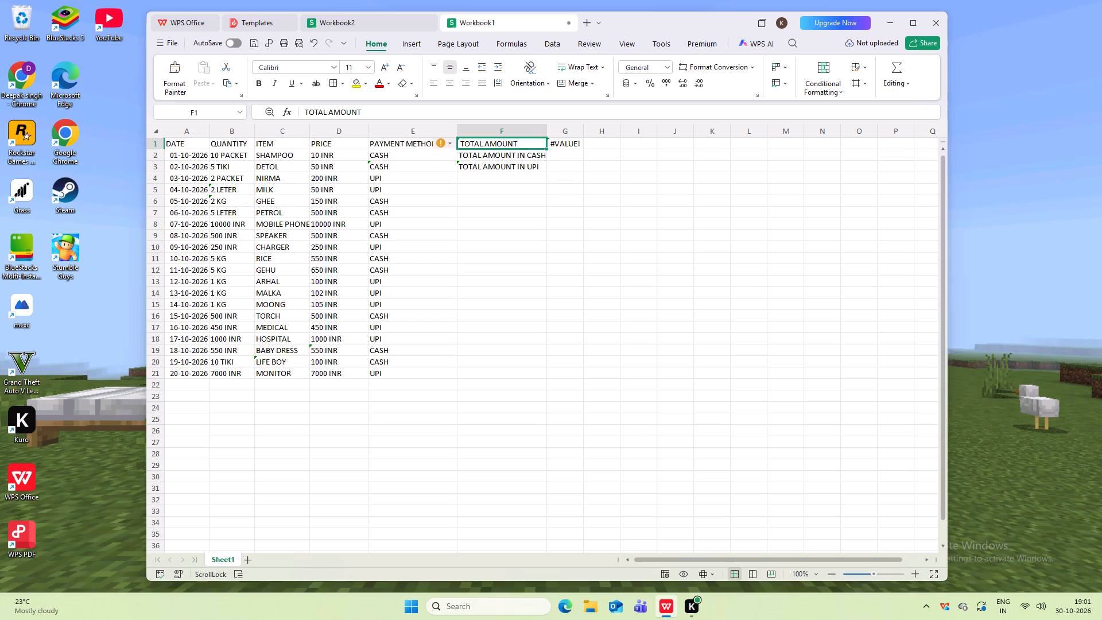
{"action": "left_click", "coordinate": [578, 142]}
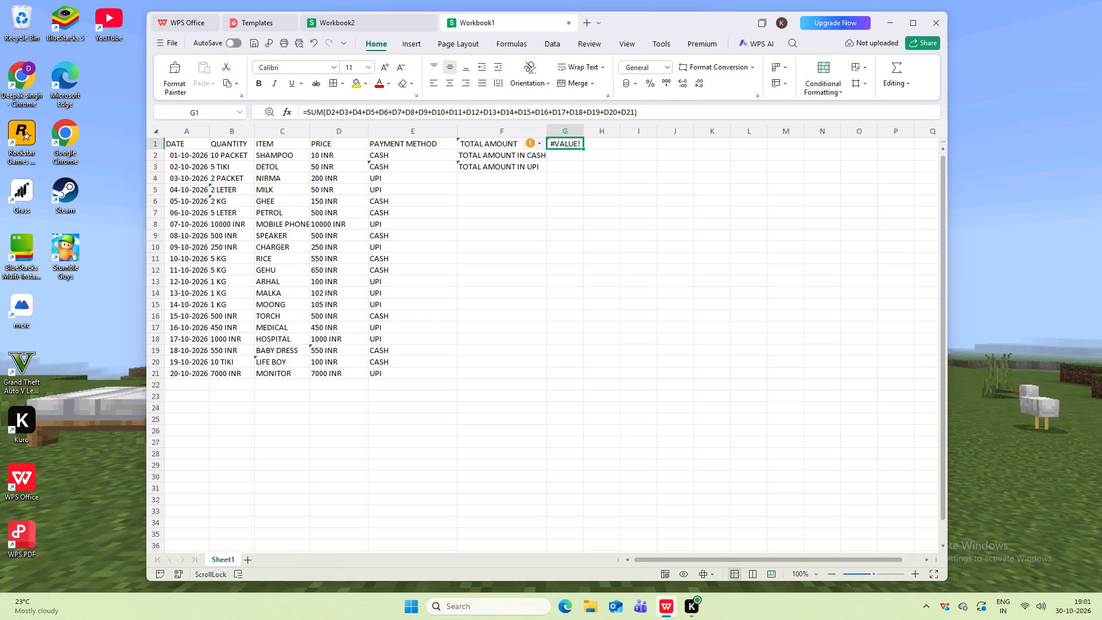
{"action": "key", "text": "Return"}
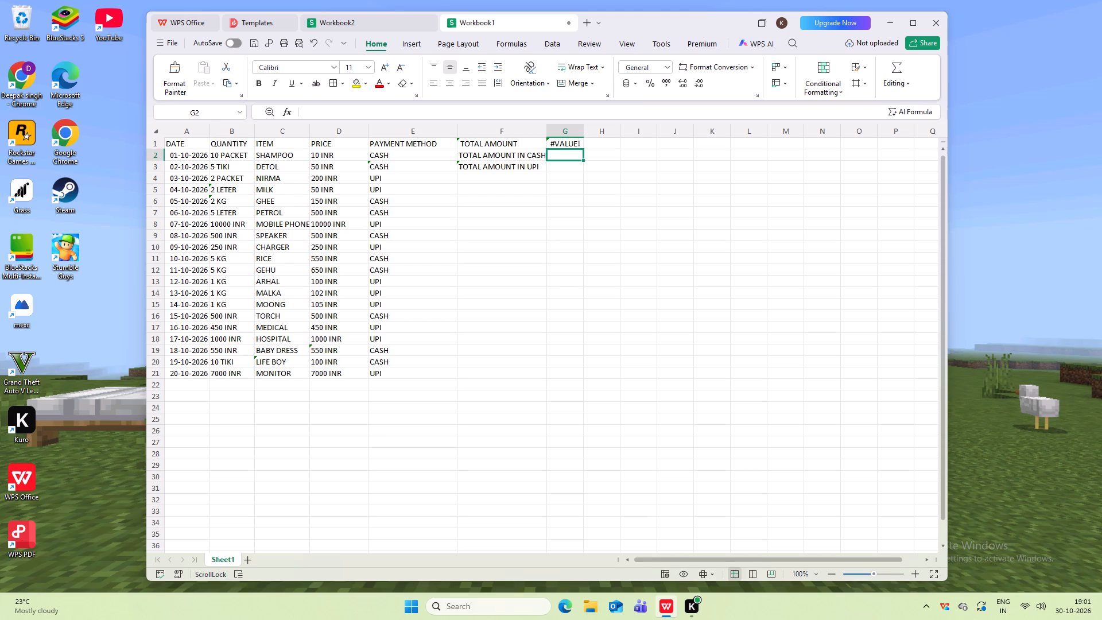
{"action": "left_click", "coordinate": [560, 143]}
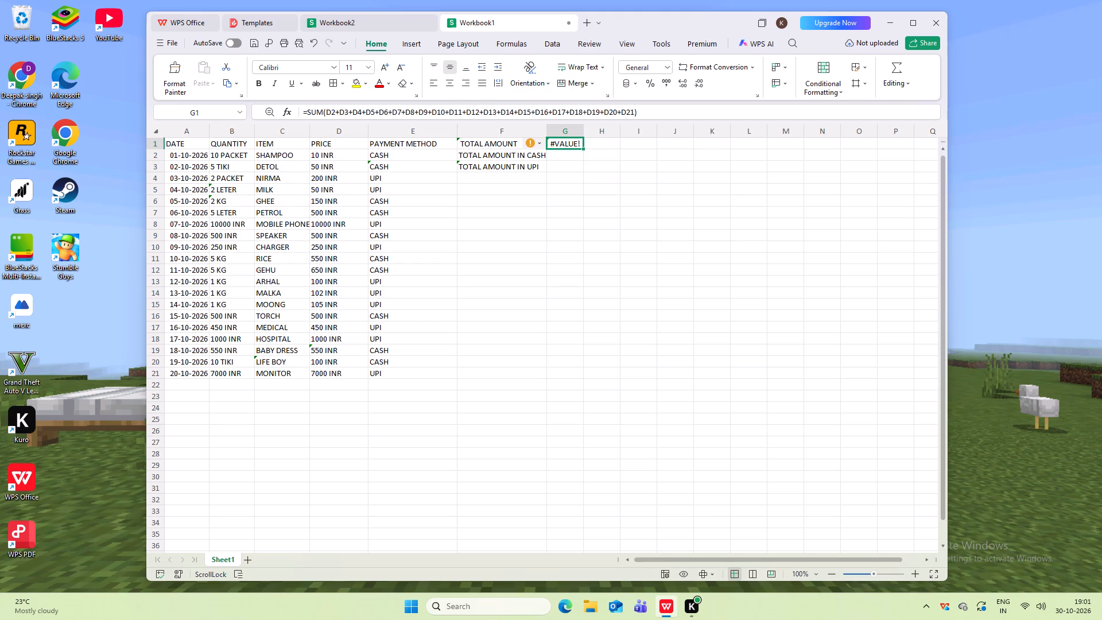
{"action": "left_click", "coordinate": [538, 142]}
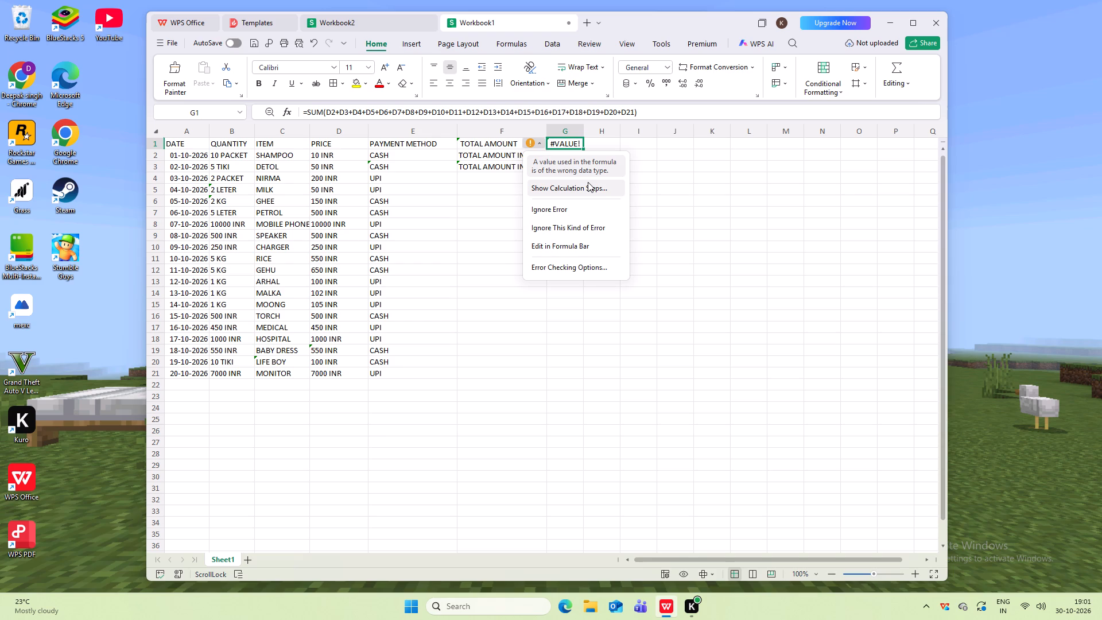
{"action": "left_click", "coordinate": [586, 185]}
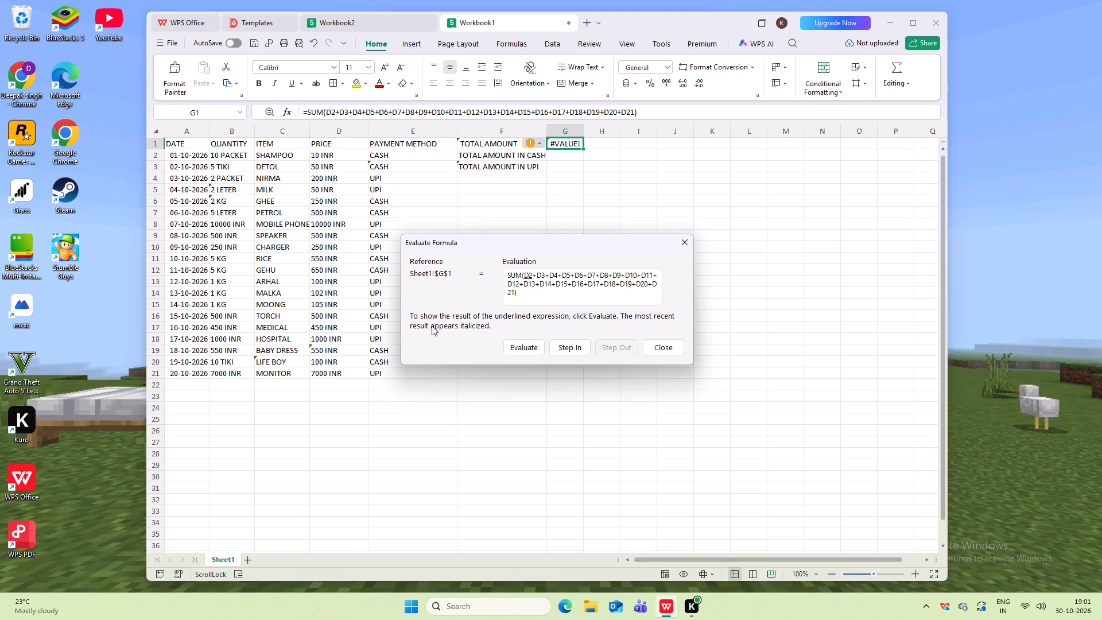
{"action": "left_click", "coordinate": [665, 350]}
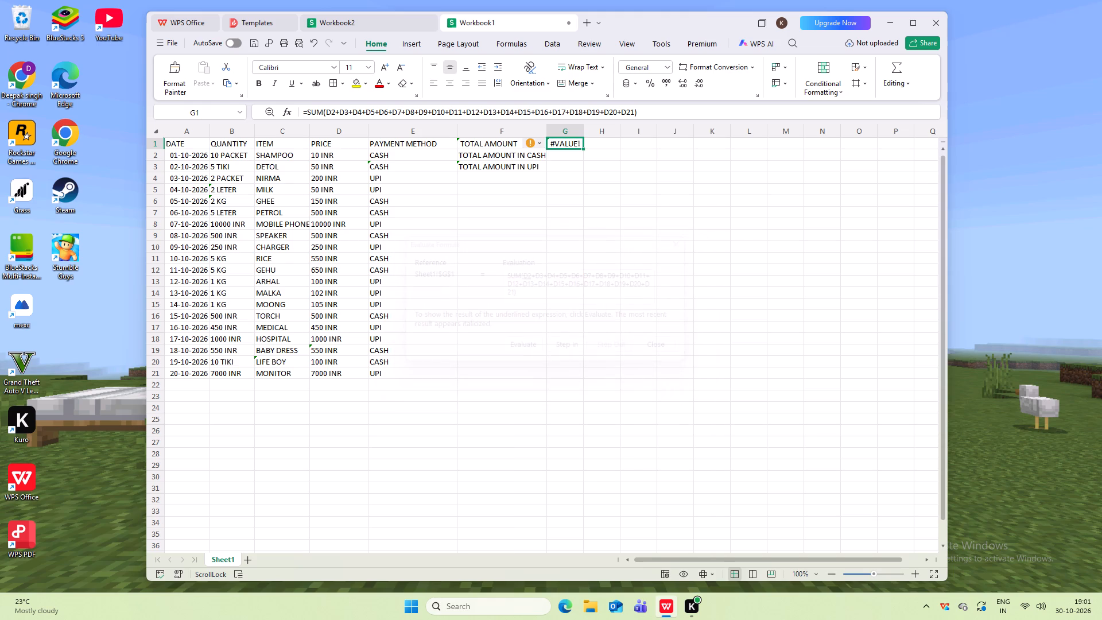
Replace the formula in G1 with the total amount 22817.
{"action": "key", "text": "BackSpace"}
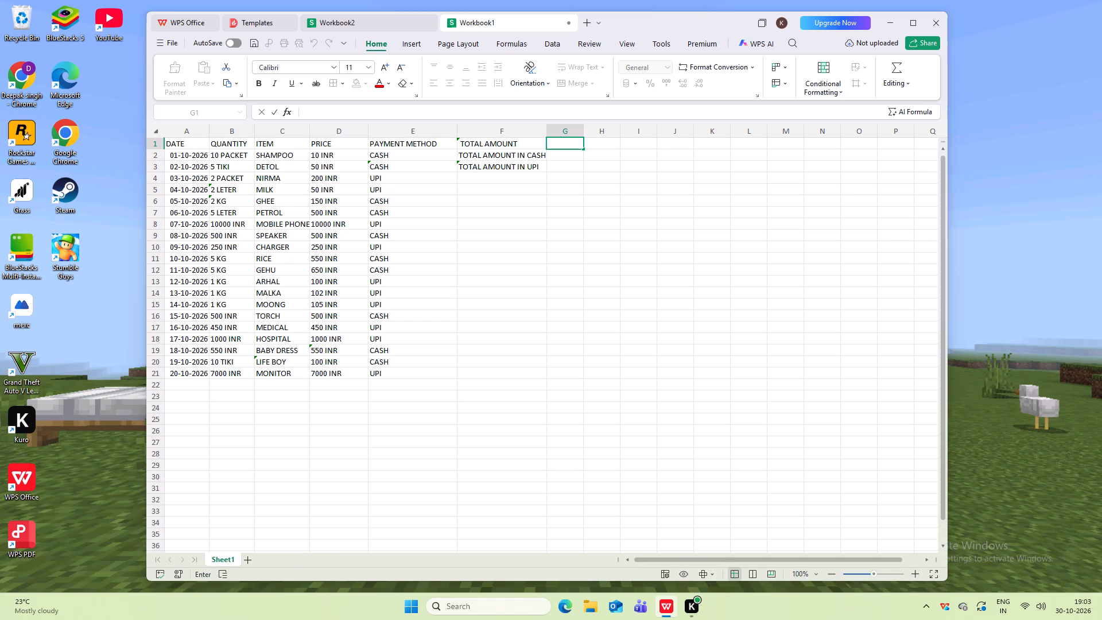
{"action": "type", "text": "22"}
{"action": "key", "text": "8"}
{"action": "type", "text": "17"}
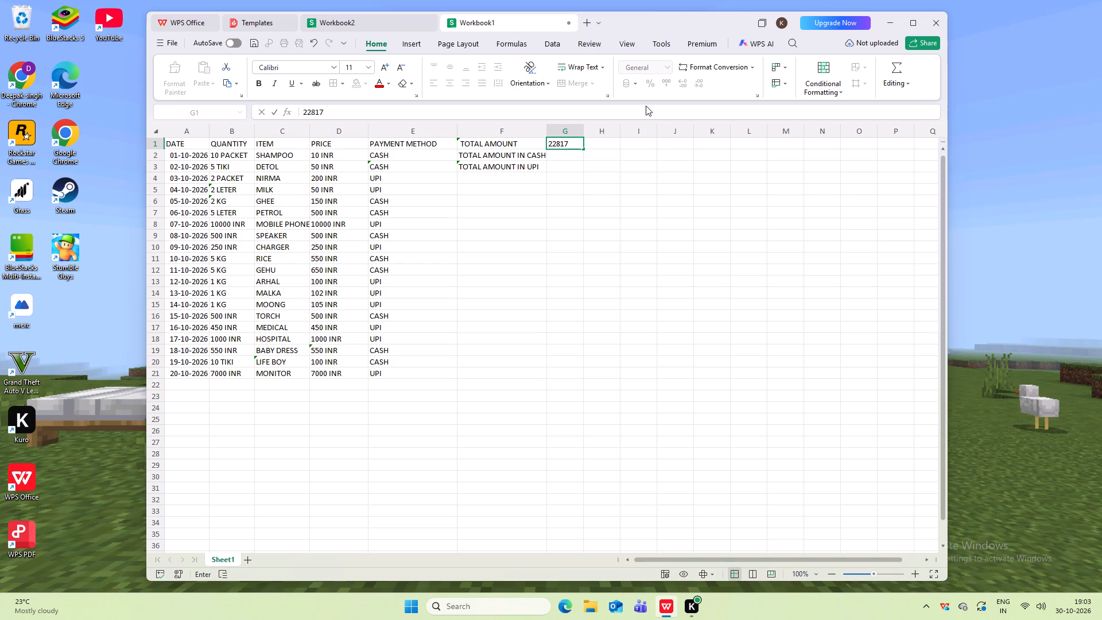
Begin a SUM formula in G2 for the total amount in cash, adding the cash prices in D2, D3 and D6.
{"action": "left_click", "coordinate": [567, 155]}
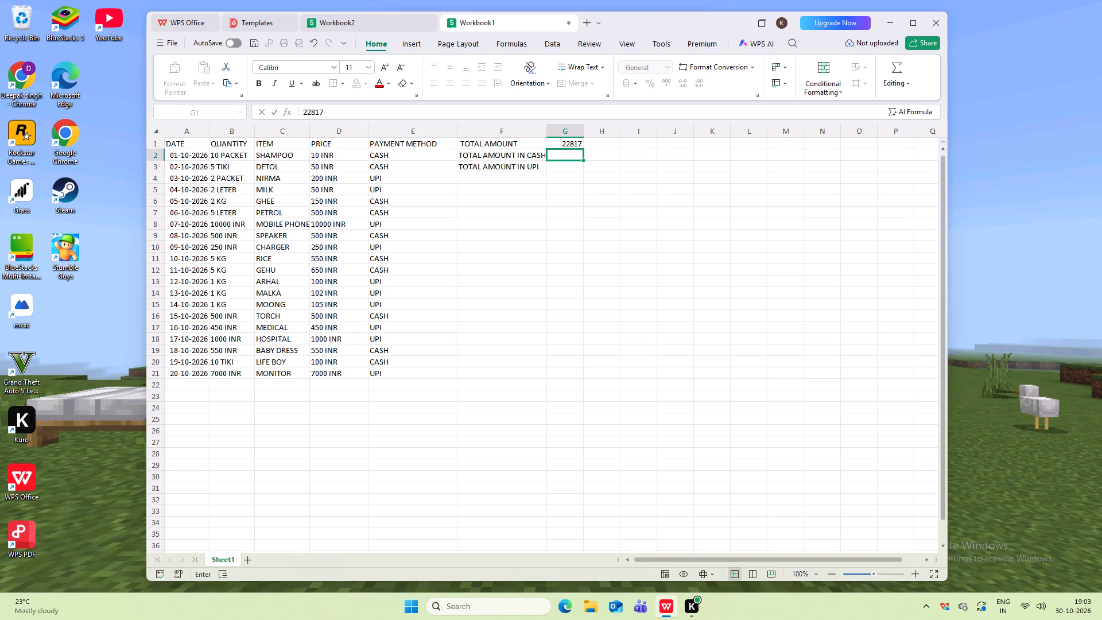
{"action": "key", "text": "equal"}
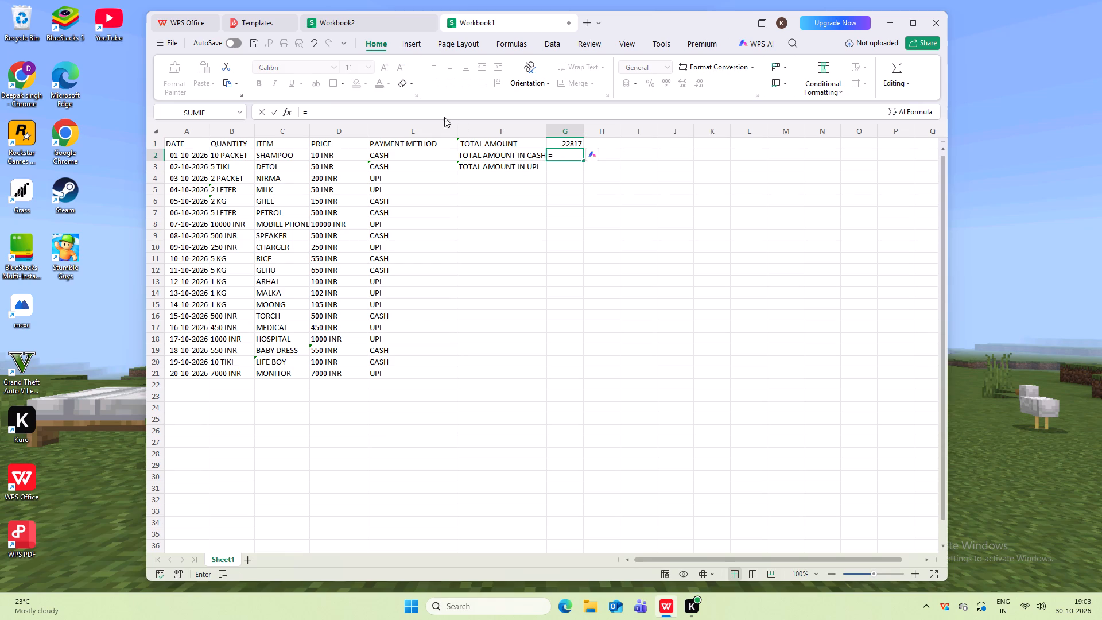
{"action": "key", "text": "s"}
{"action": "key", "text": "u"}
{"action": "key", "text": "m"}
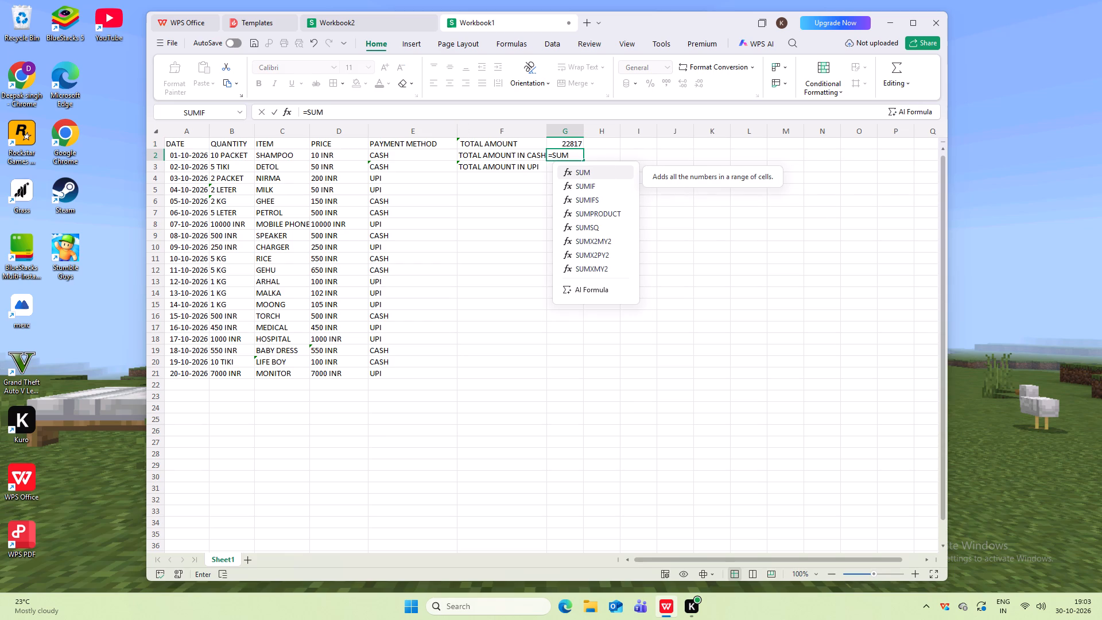
{"action": "left_click", "coordinate": [613, 170]}
{"action": "left_click", "coordinate": [613, 170]}
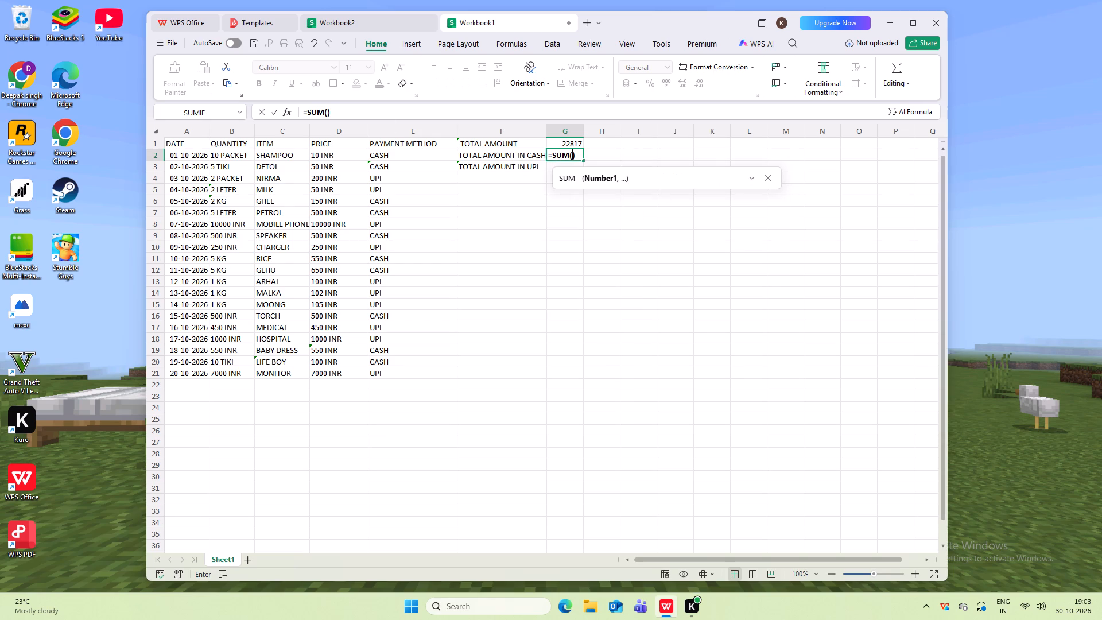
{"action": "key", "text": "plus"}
{"action": "key", "text": "BackSpace"}
{"action": "left_click", "coordinate": [350, 156]}
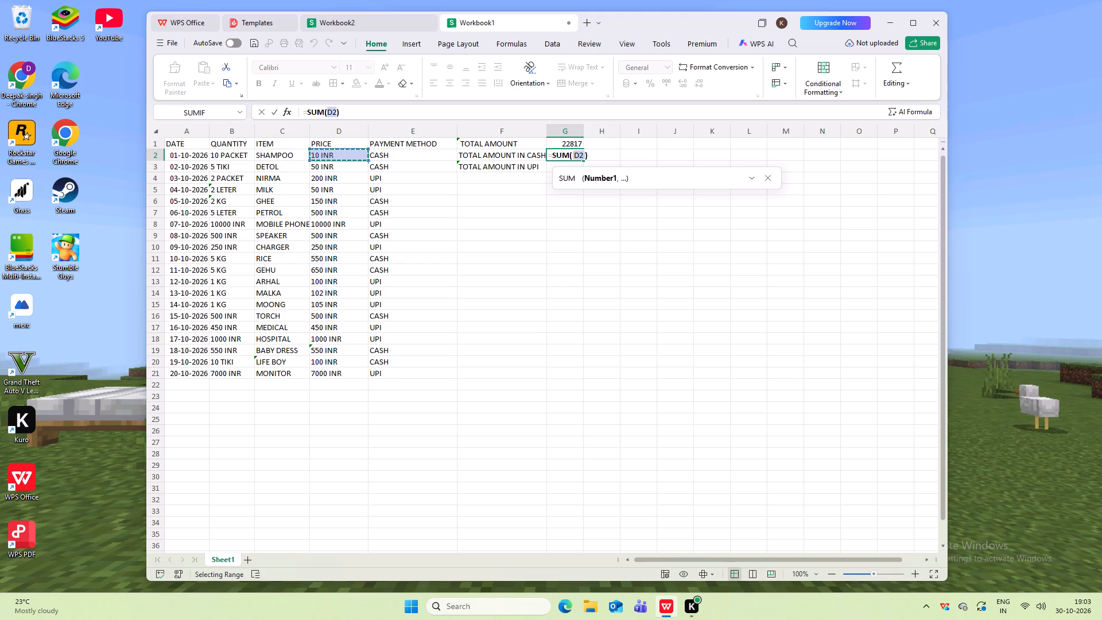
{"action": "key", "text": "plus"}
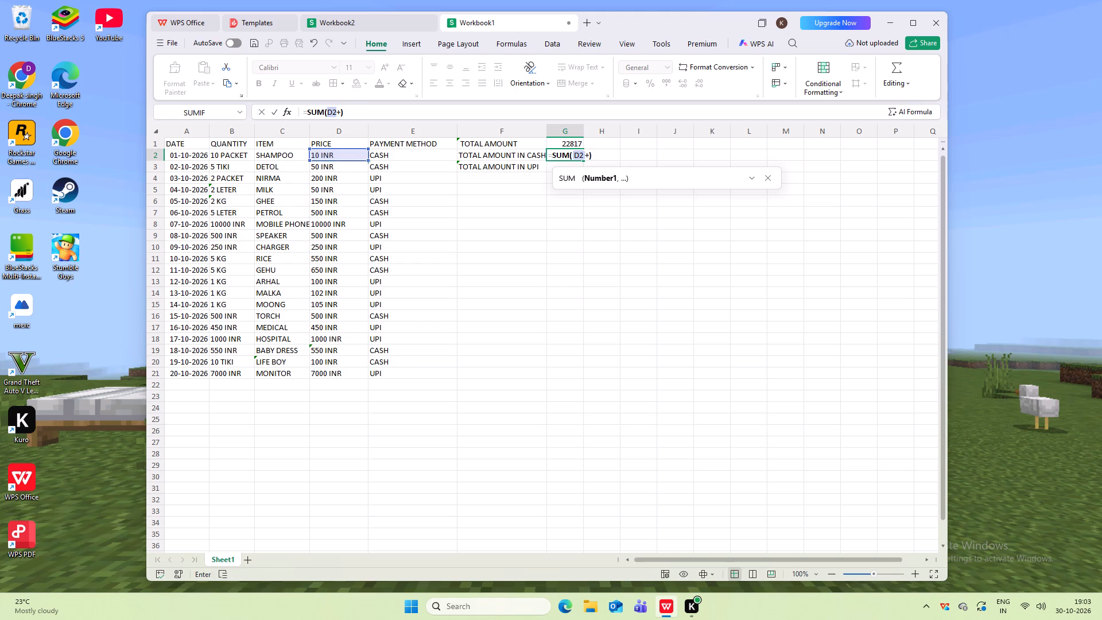
{"action": "left_click", "coordinate": [350, 169]}
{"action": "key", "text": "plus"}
{"action": "left_click", "coordinate": [352, 203]}
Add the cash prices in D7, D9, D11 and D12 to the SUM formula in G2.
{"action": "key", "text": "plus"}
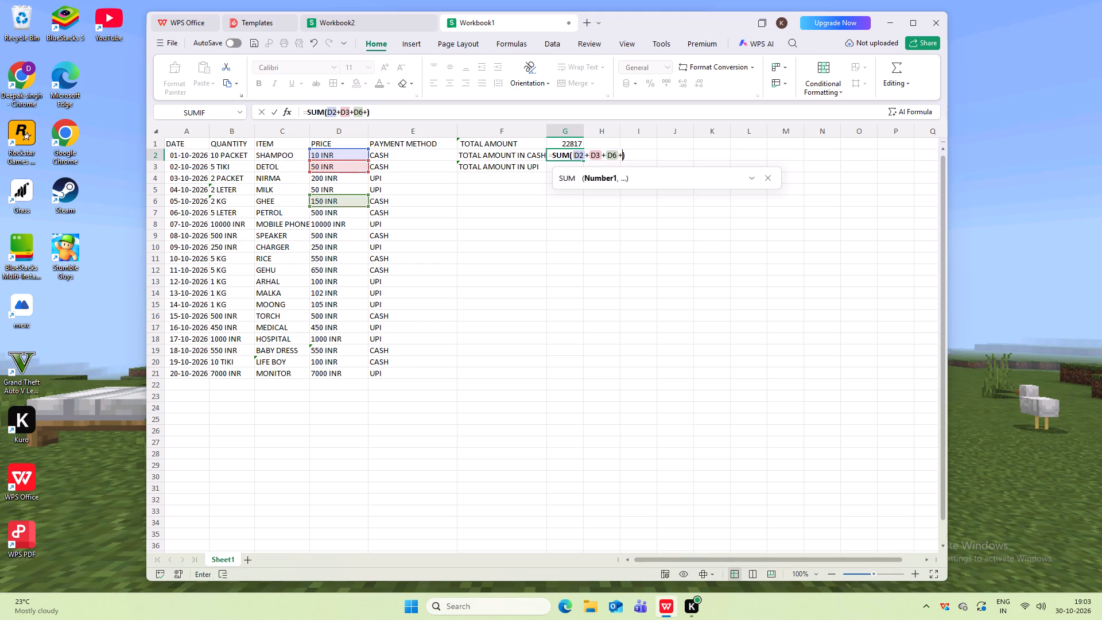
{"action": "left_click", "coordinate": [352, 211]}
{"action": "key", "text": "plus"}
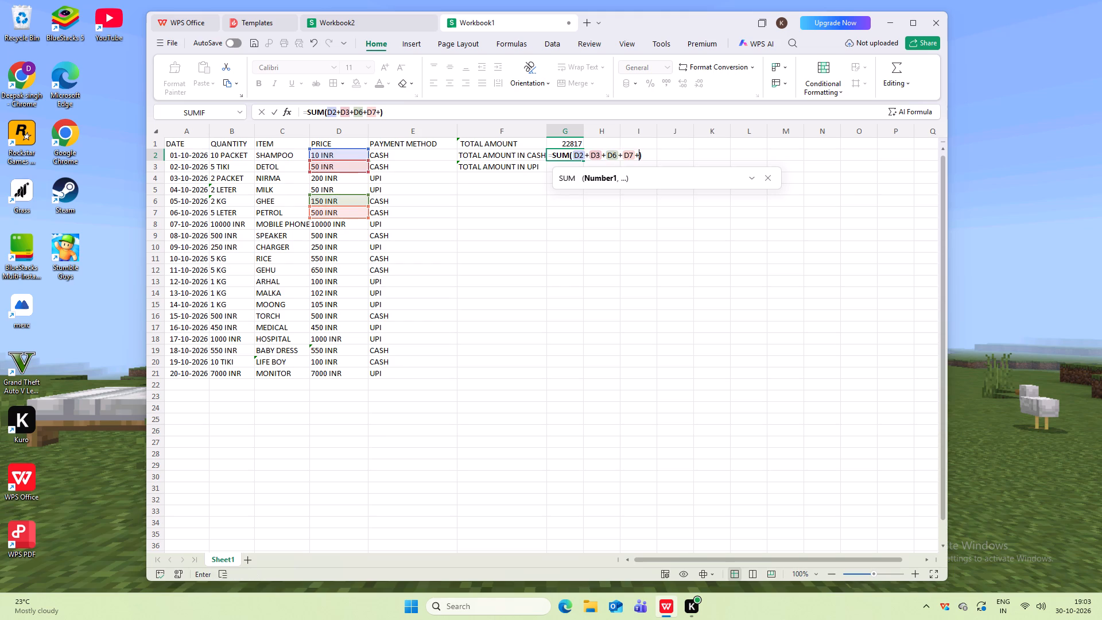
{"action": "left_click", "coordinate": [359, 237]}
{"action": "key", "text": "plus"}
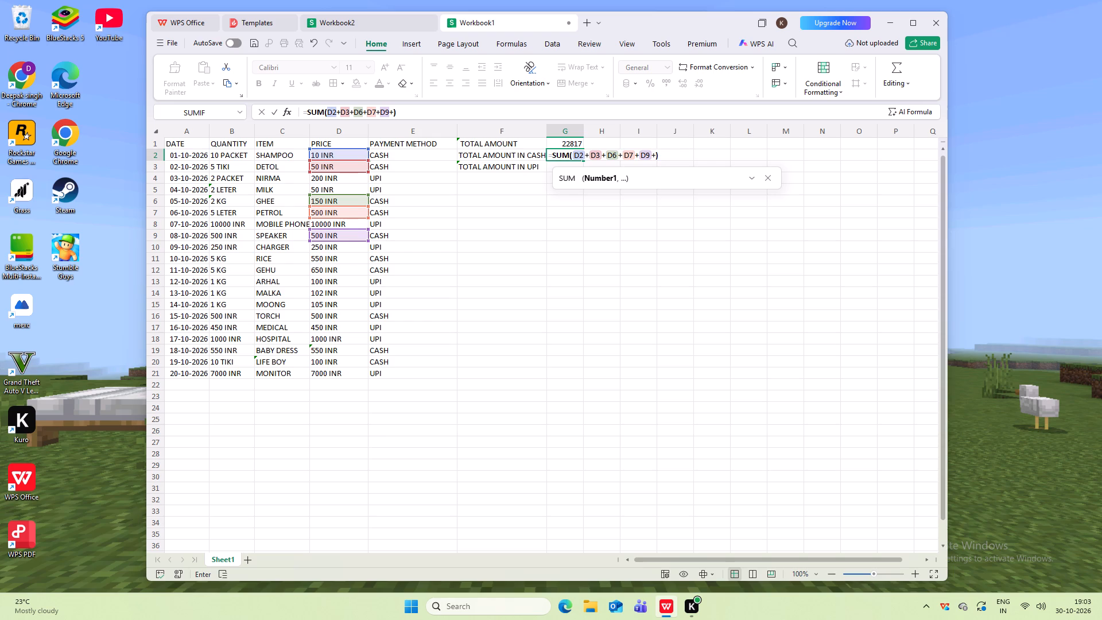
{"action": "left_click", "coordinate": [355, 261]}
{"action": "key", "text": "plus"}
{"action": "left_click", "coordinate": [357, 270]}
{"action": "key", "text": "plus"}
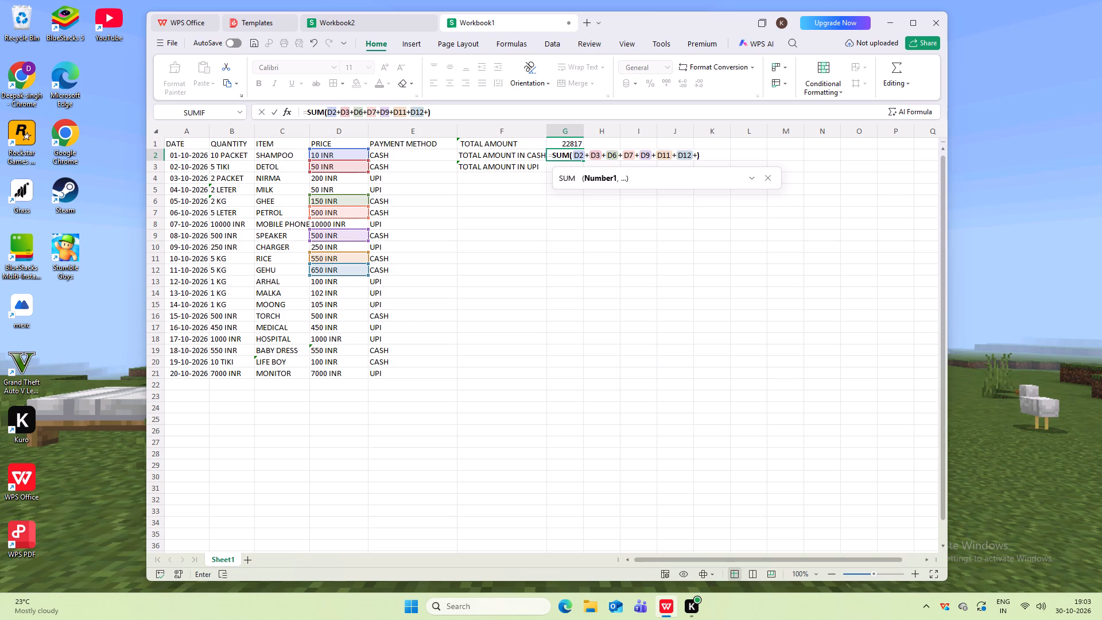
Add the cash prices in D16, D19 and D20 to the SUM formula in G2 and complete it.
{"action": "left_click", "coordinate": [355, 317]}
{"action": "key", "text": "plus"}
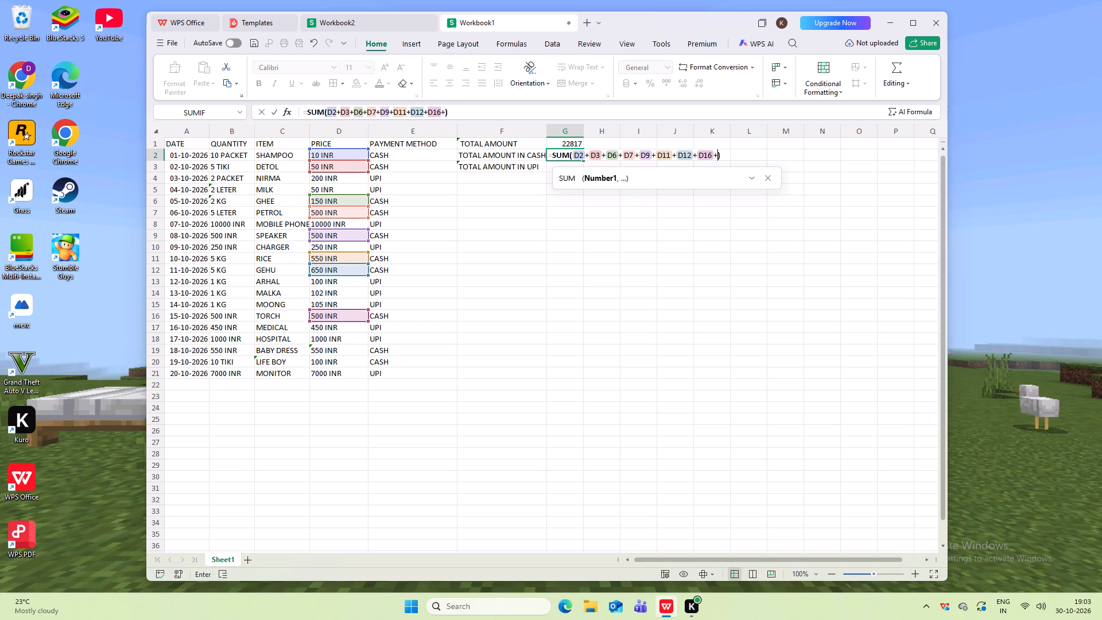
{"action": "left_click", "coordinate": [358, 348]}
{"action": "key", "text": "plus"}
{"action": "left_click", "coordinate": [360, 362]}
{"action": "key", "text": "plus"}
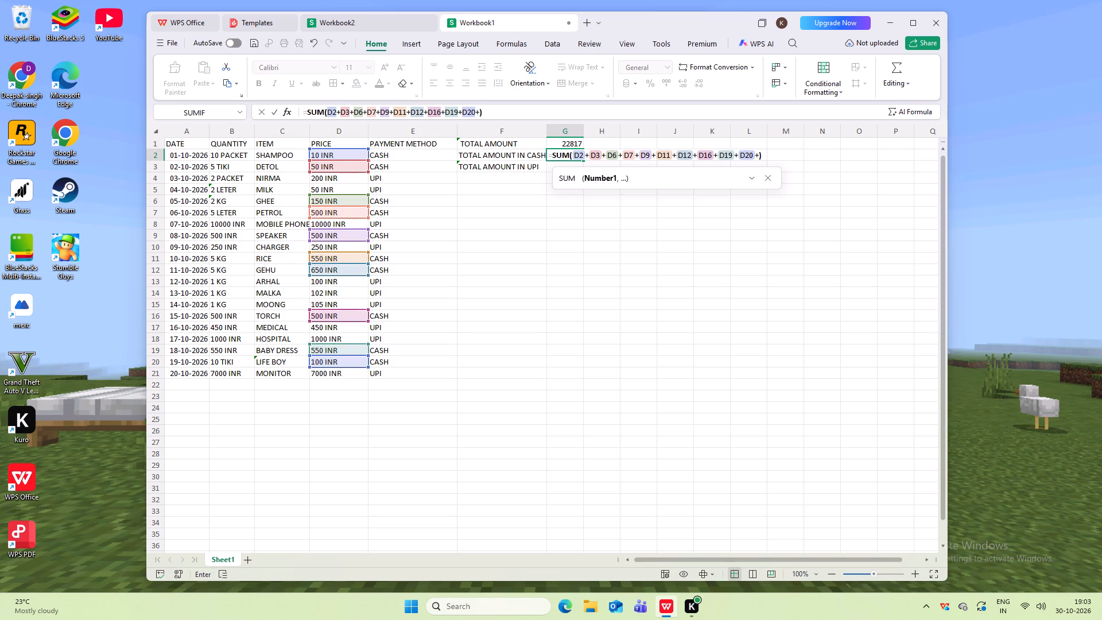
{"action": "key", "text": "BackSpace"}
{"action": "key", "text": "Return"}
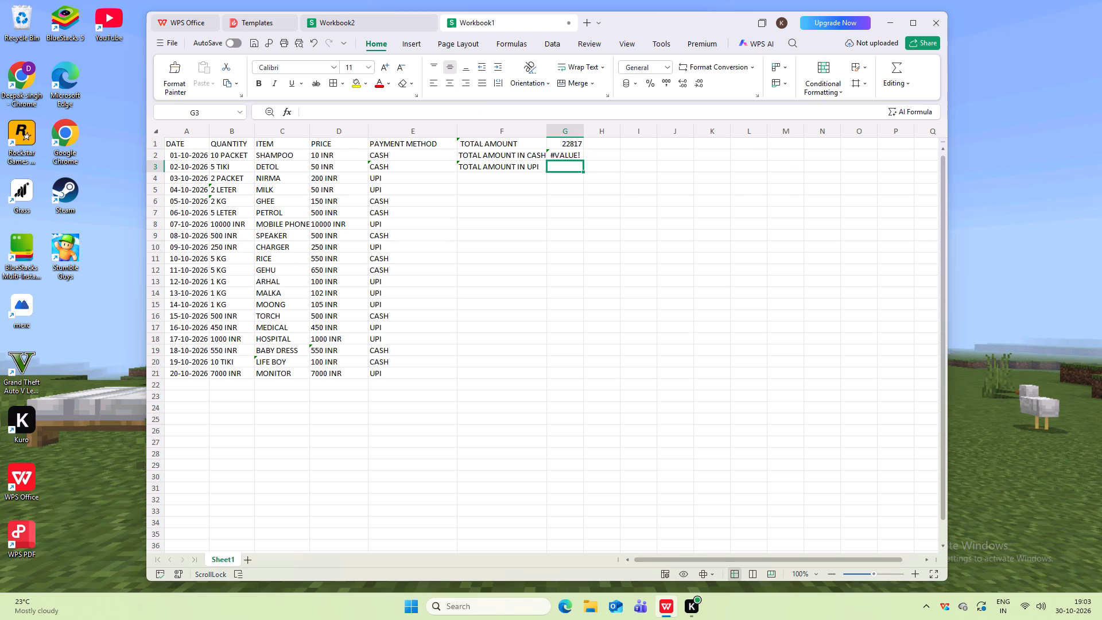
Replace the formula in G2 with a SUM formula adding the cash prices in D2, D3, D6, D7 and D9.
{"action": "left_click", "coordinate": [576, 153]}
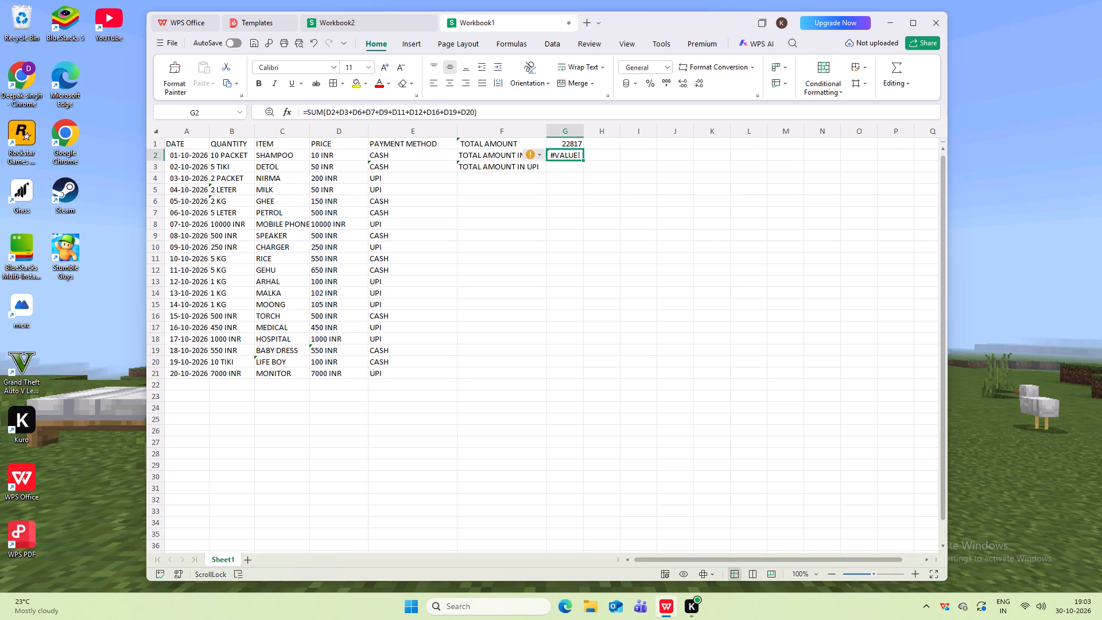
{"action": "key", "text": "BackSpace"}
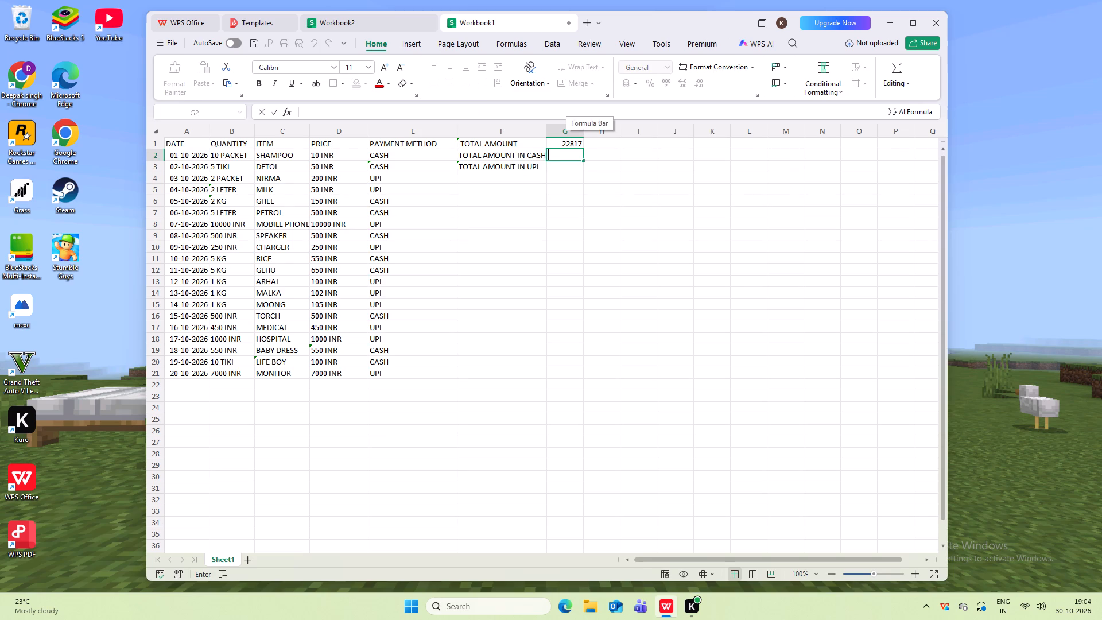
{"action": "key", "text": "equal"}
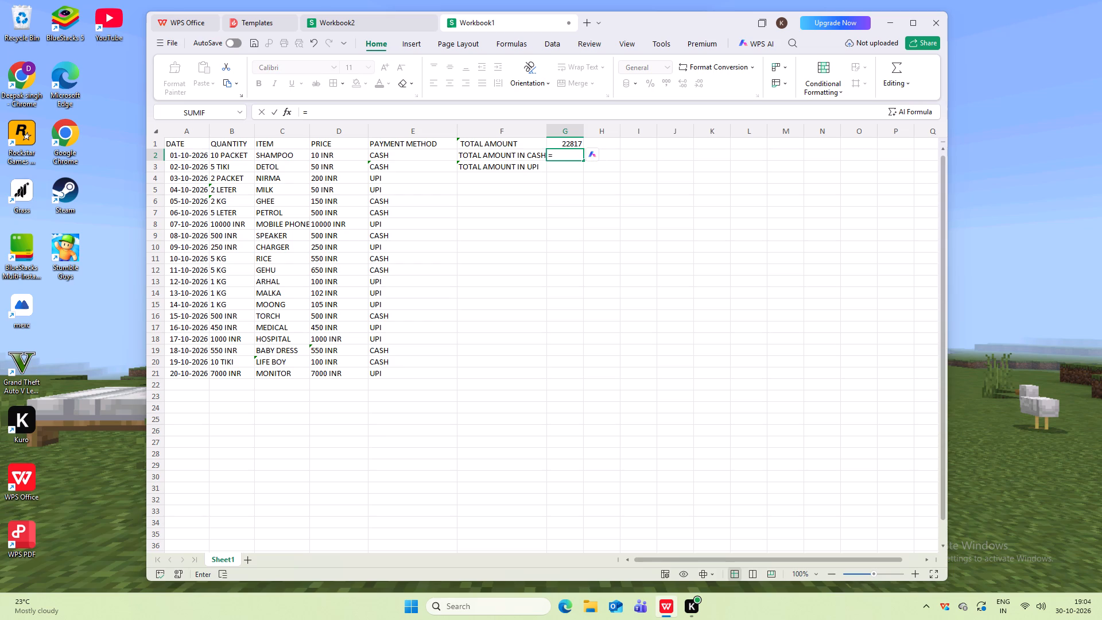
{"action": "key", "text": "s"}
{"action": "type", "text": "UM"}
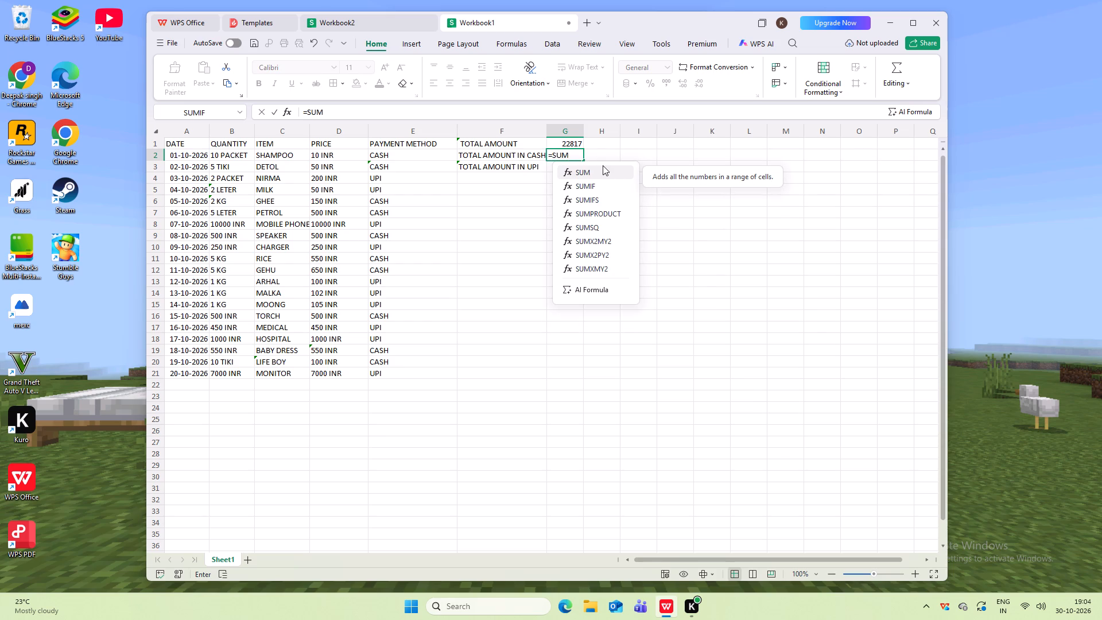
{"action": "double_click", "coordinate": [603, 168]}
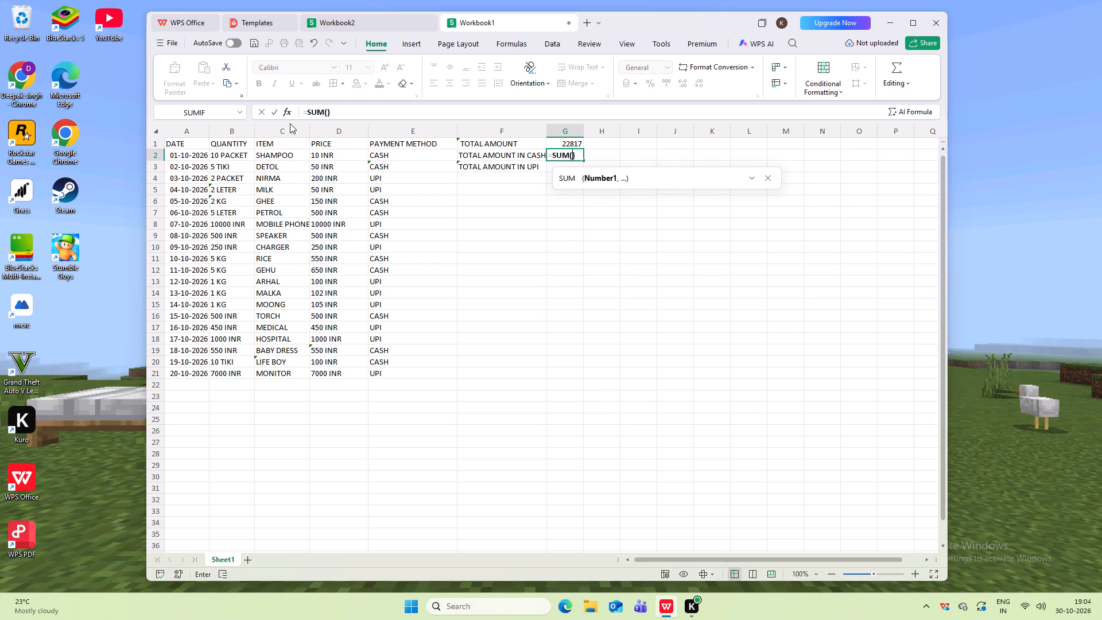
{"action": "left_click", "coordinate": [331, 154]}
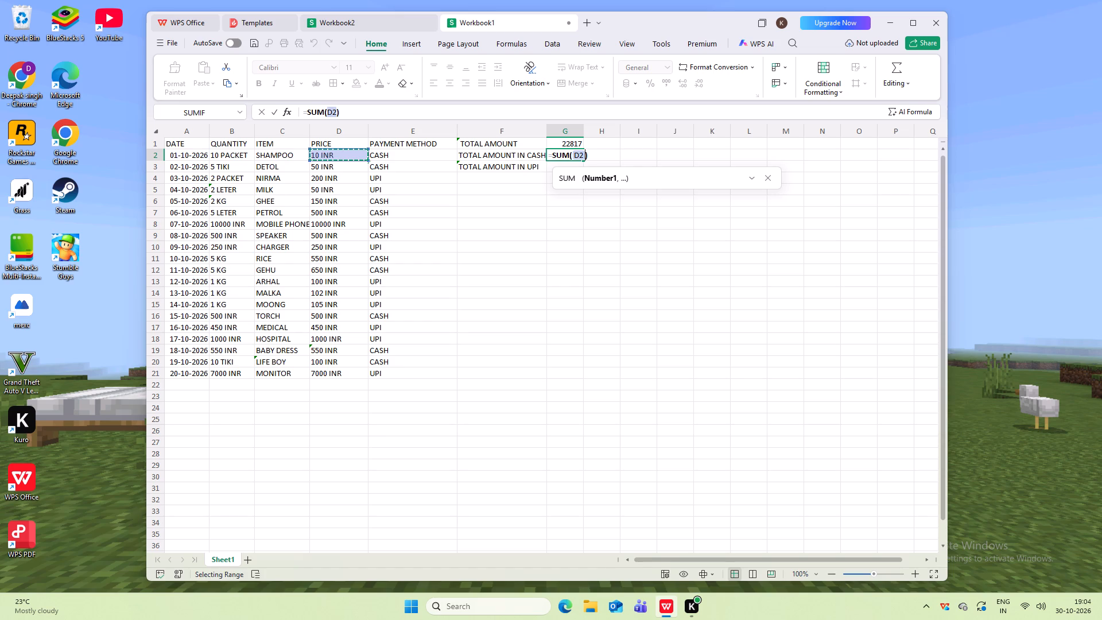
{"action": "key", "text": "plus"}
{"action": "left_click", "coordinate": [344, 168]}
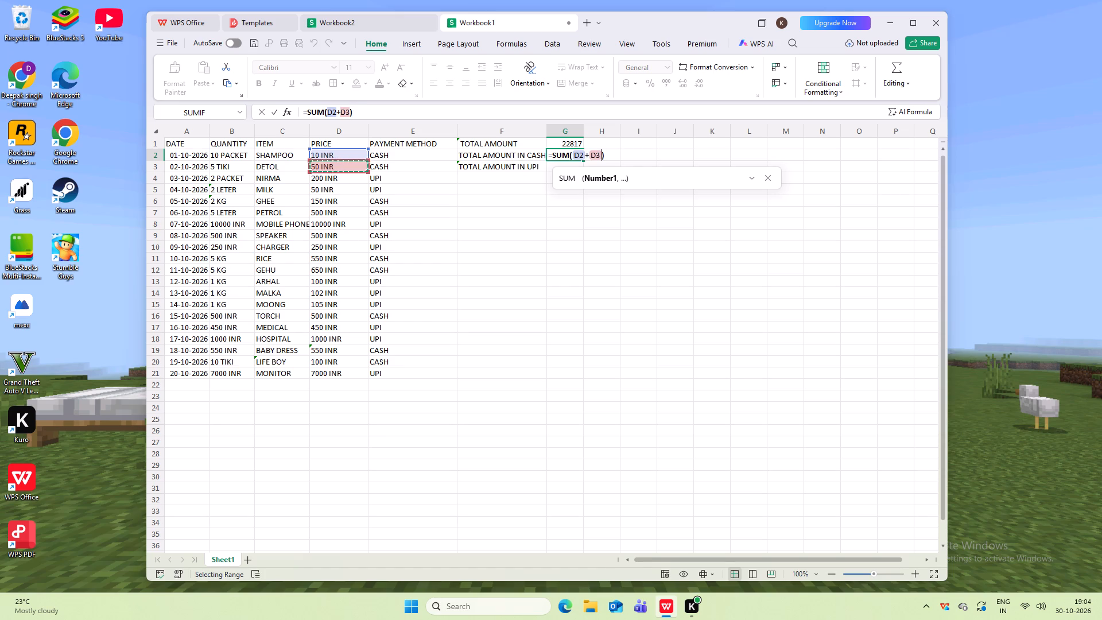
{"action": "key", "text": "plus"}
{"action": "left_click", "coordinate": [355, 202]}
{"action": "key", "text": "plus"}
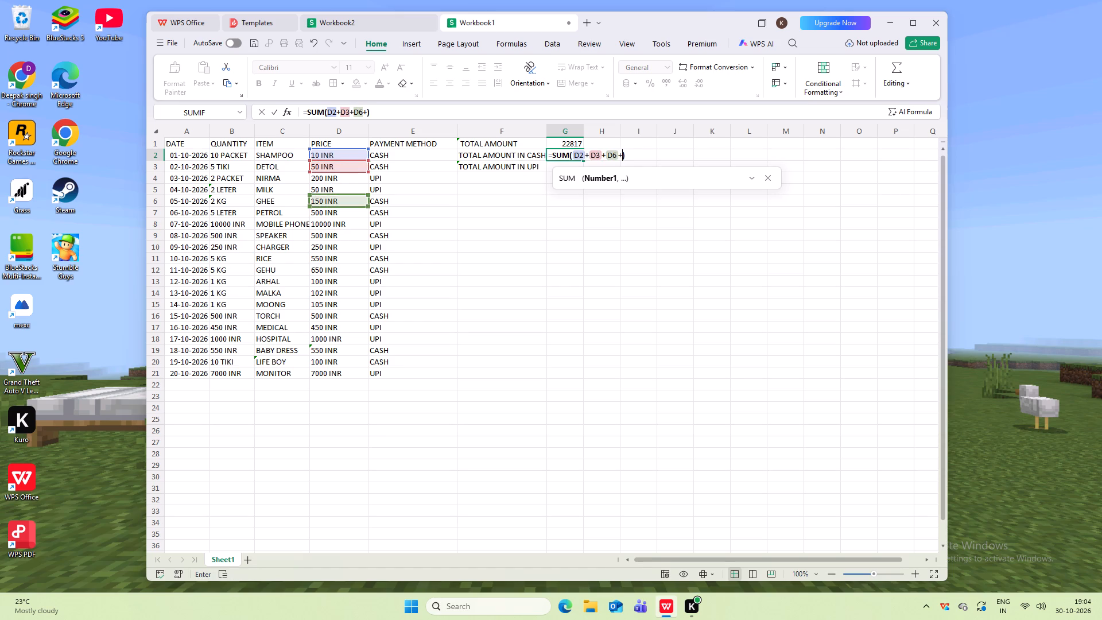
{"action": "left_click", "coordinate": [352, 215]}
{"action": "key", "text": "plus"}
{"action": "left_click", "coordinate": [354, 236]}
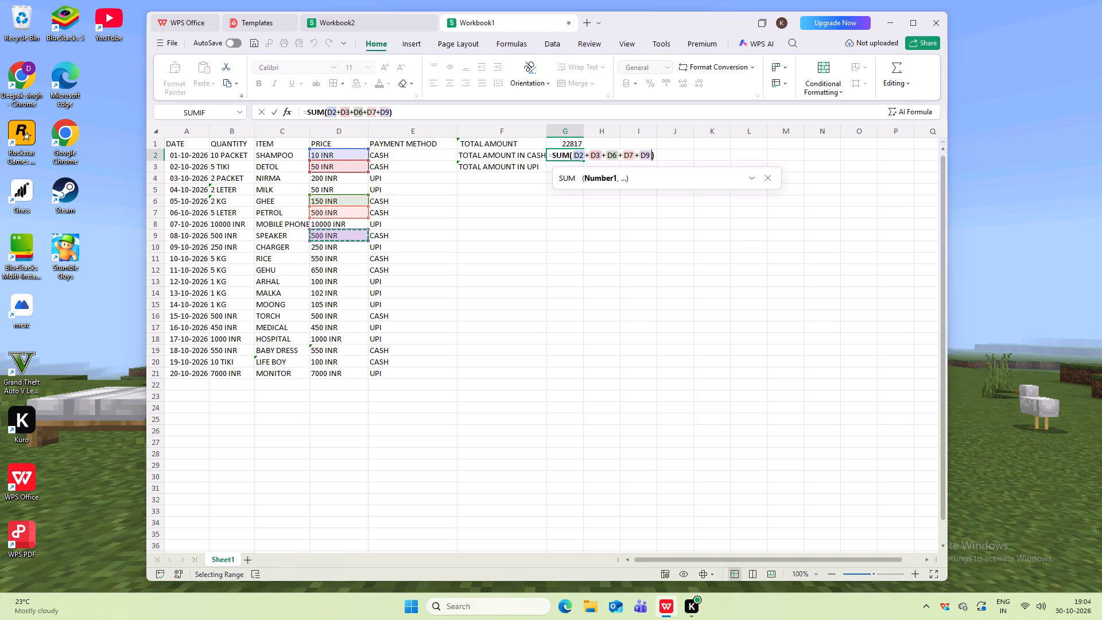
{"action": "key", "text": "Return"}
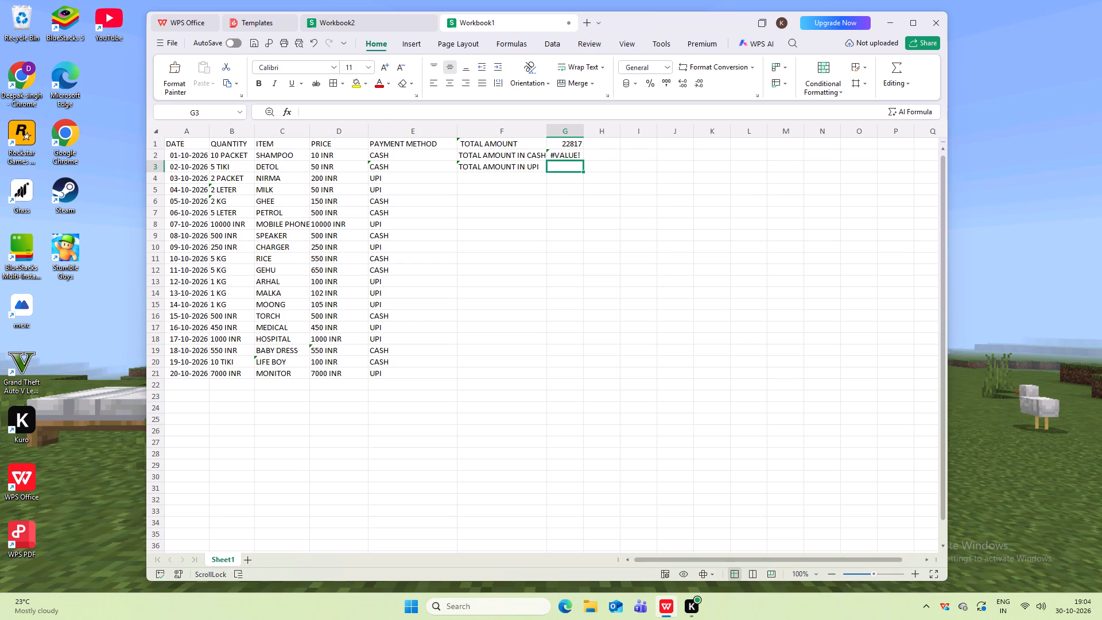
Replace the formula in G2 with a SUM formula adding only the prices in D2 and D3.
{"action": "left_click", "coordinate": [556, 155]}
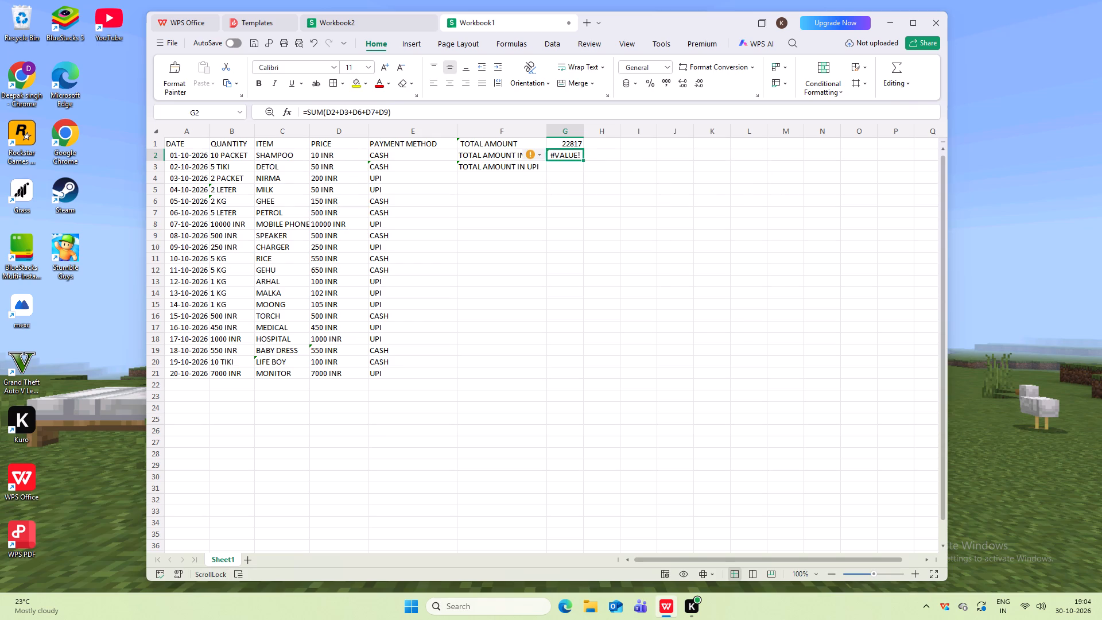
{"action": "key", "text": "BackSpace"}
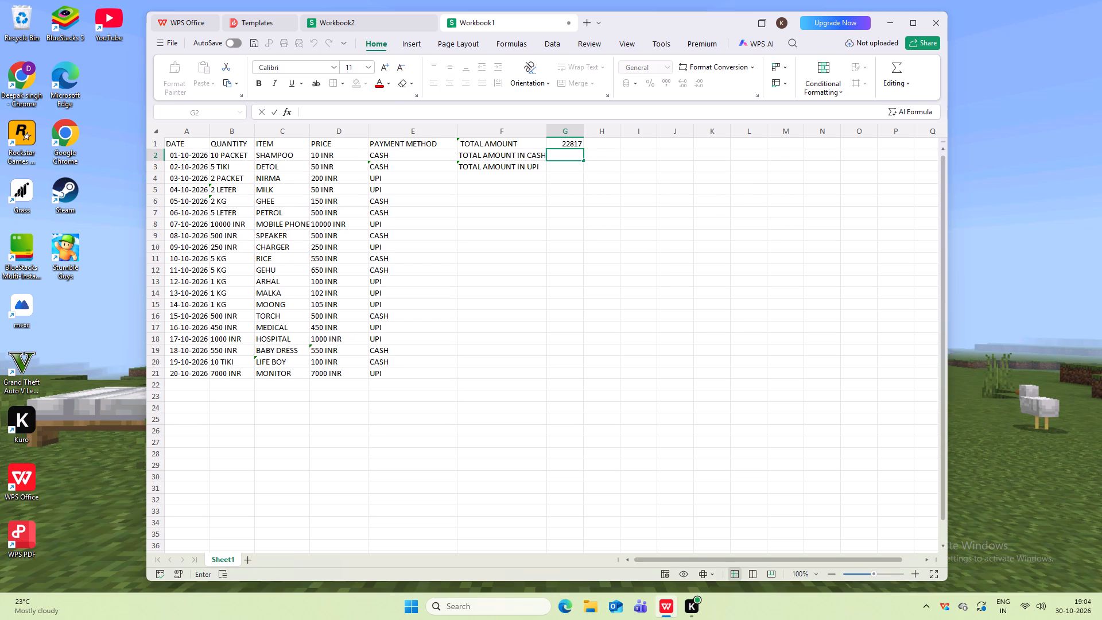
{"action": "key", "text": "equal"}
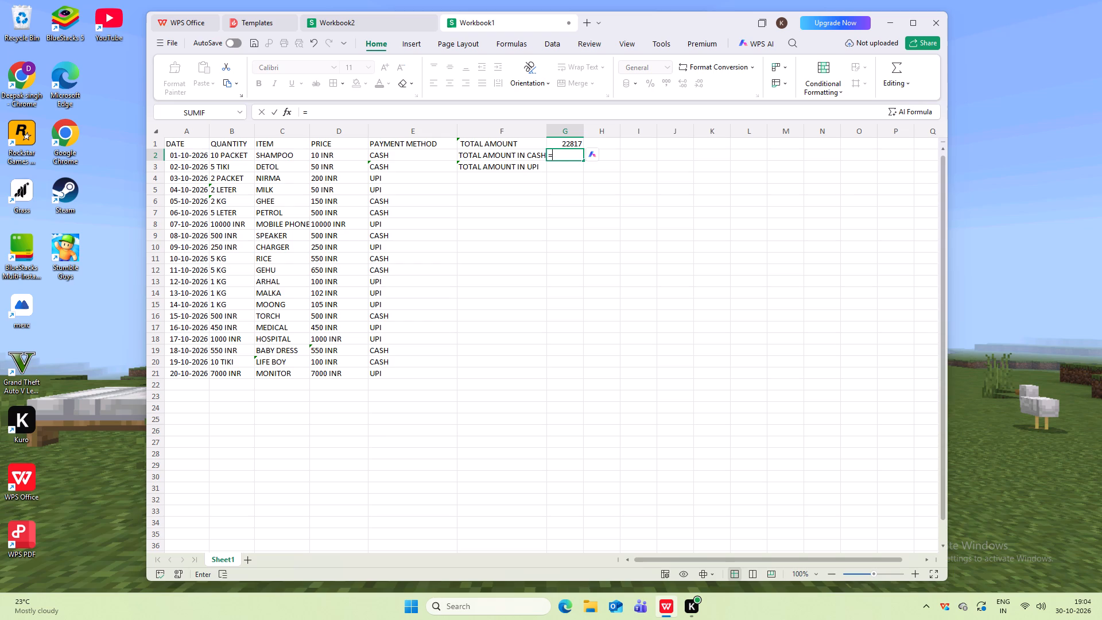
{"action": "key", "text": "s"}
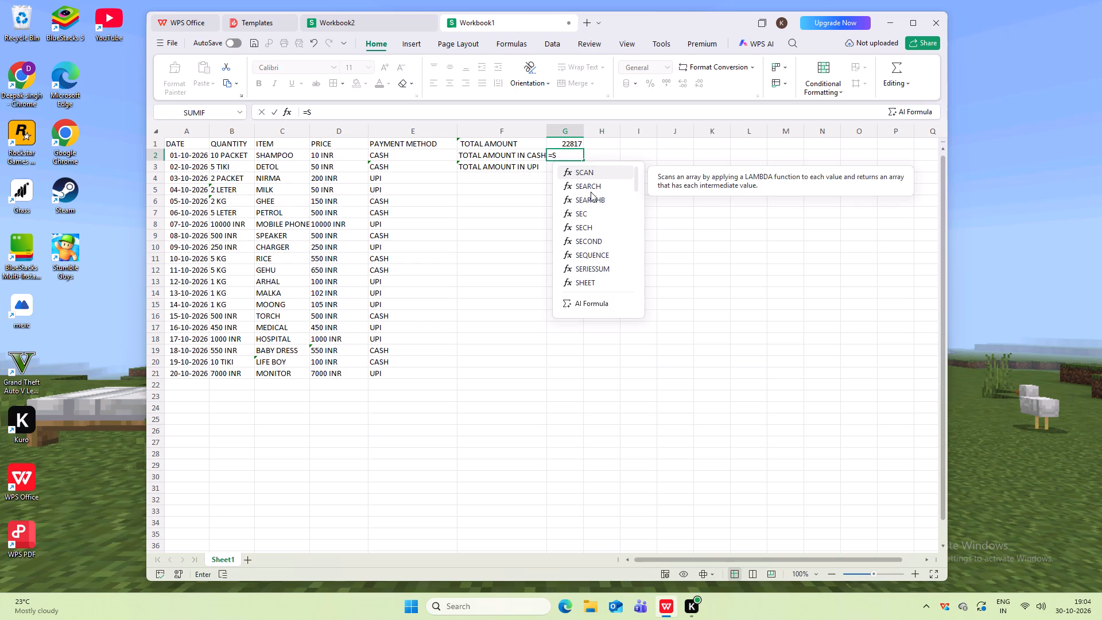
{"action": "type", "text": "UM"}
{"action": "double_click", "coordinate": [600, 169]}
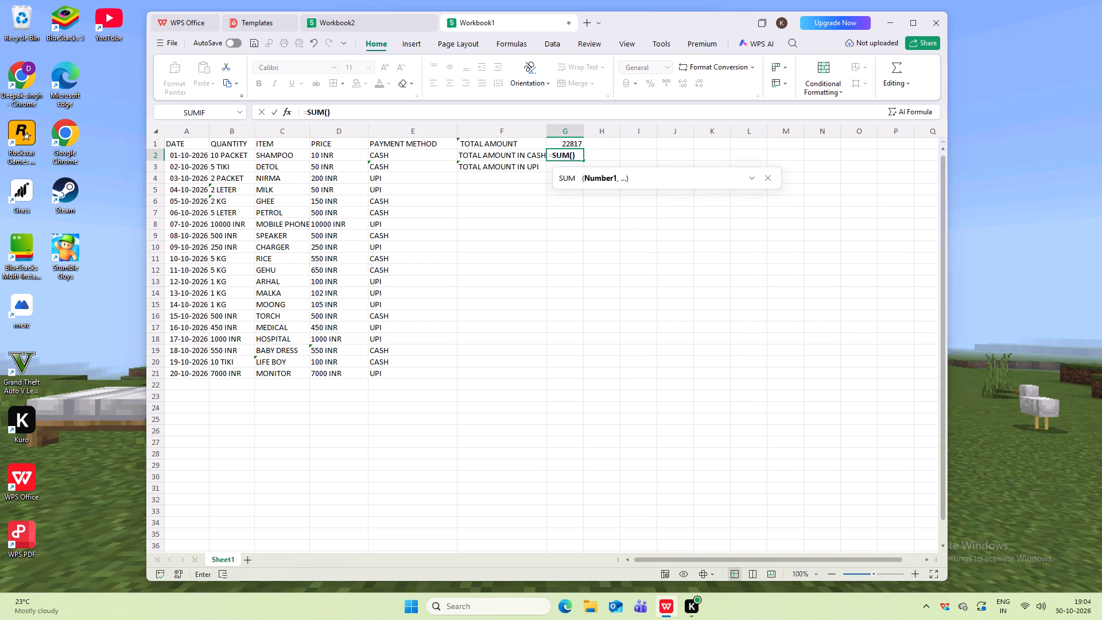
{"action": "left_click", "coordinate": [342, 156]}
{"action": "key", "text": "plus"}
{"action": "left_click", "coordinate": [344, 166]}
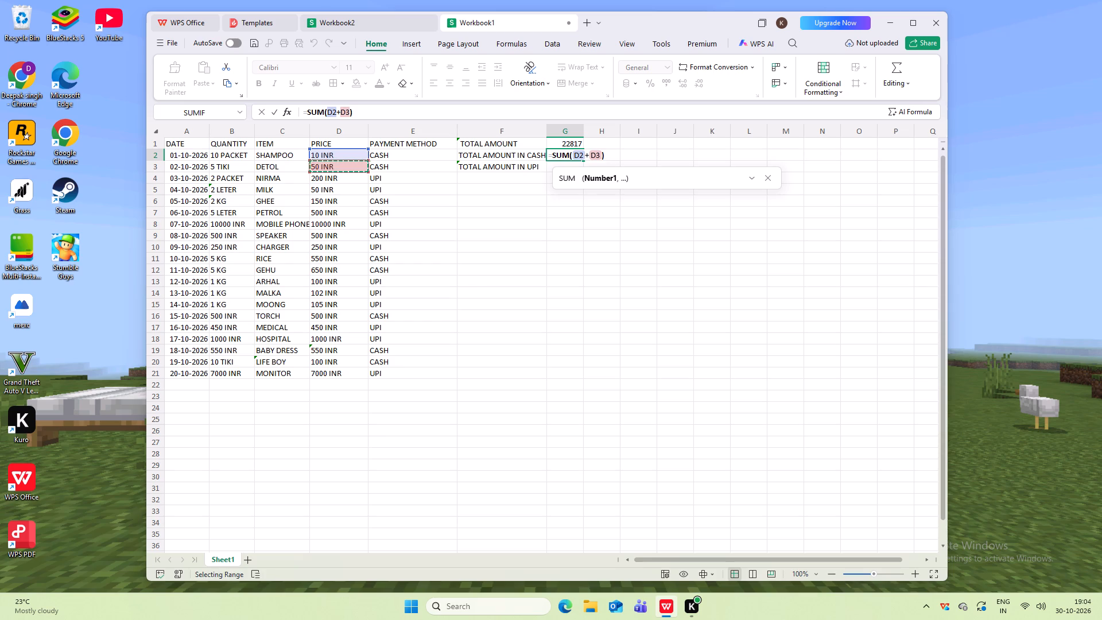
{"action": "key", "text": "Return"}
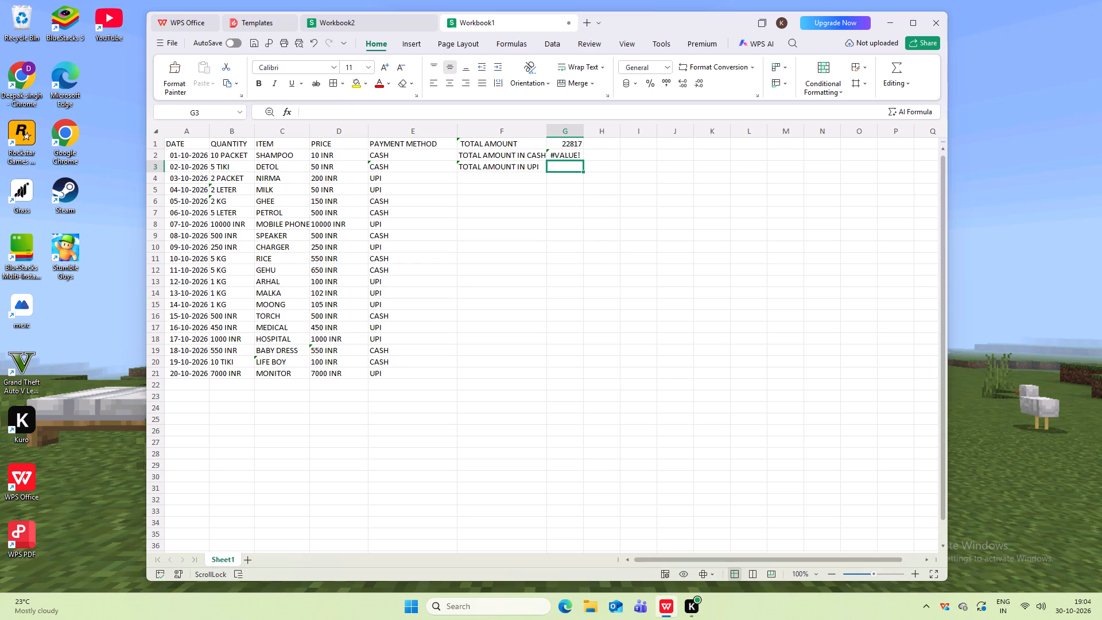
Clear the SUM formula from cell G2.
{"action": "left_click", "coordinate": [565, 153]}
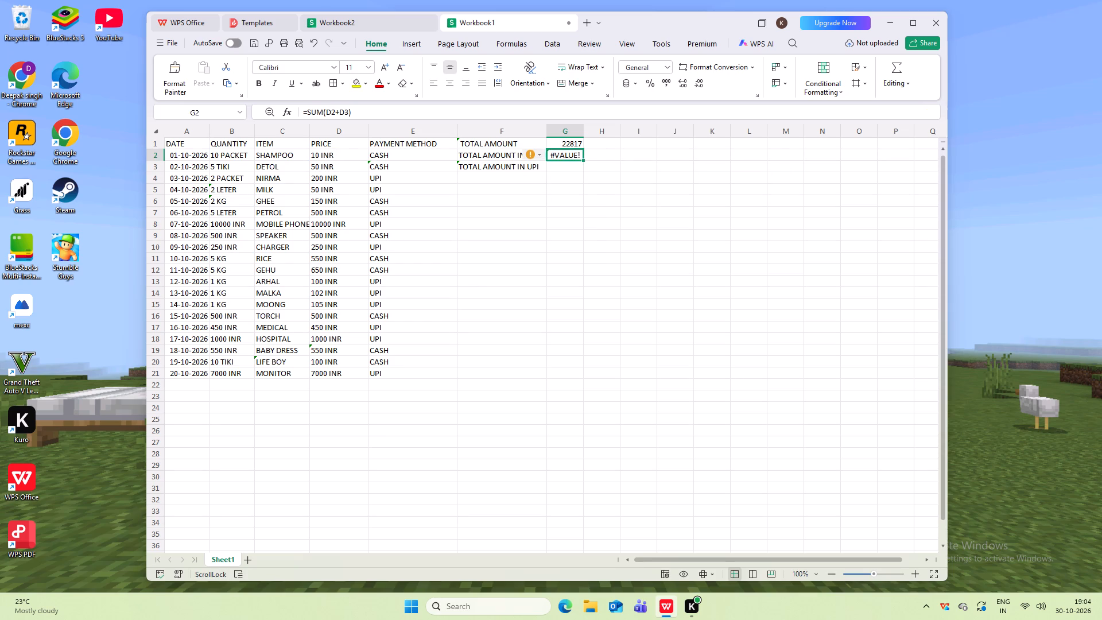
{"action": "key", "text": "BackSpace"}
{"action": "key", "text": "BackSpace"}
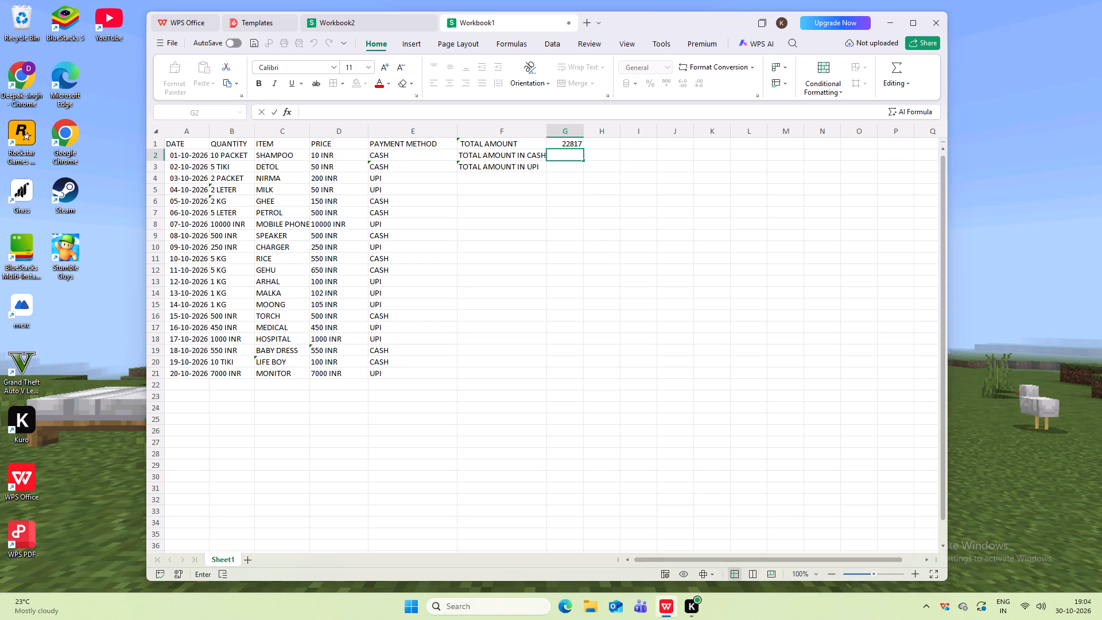
Enter a SUM formula in H2 adding the cash prices in D2, D3, D6 and D7.
{"action": "left_click", "coordinate": [608, 159]}
{"action": "key", "text": "equal"}
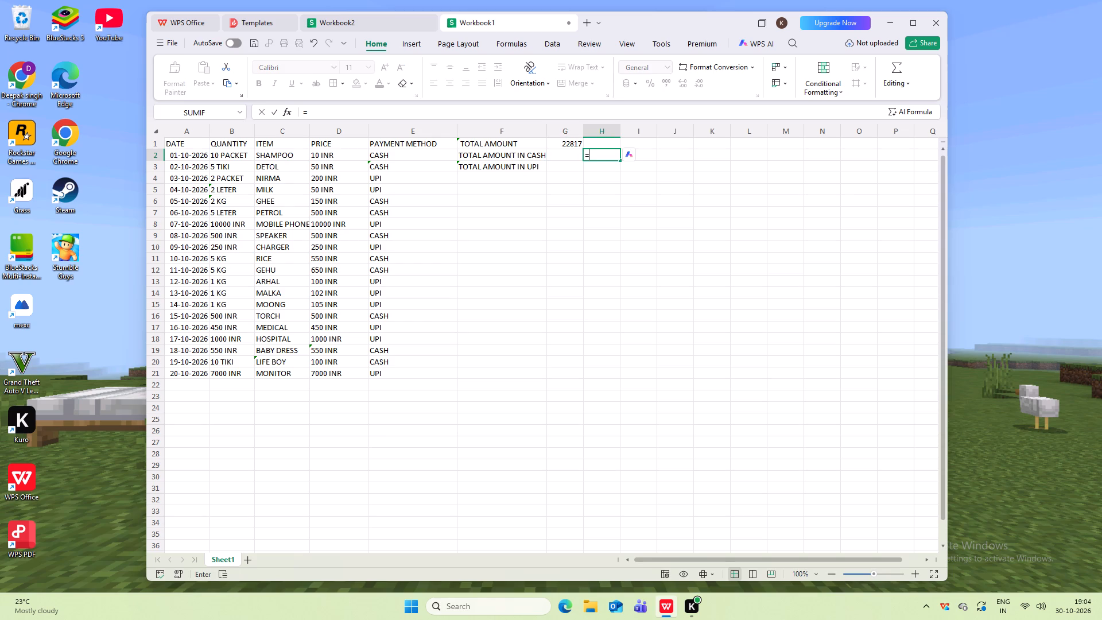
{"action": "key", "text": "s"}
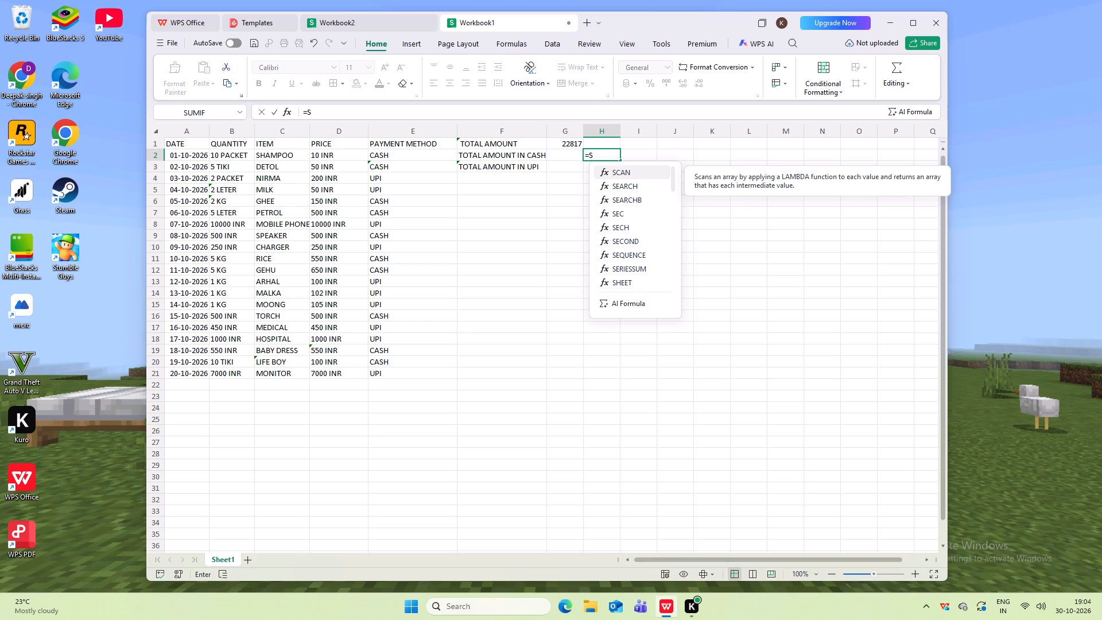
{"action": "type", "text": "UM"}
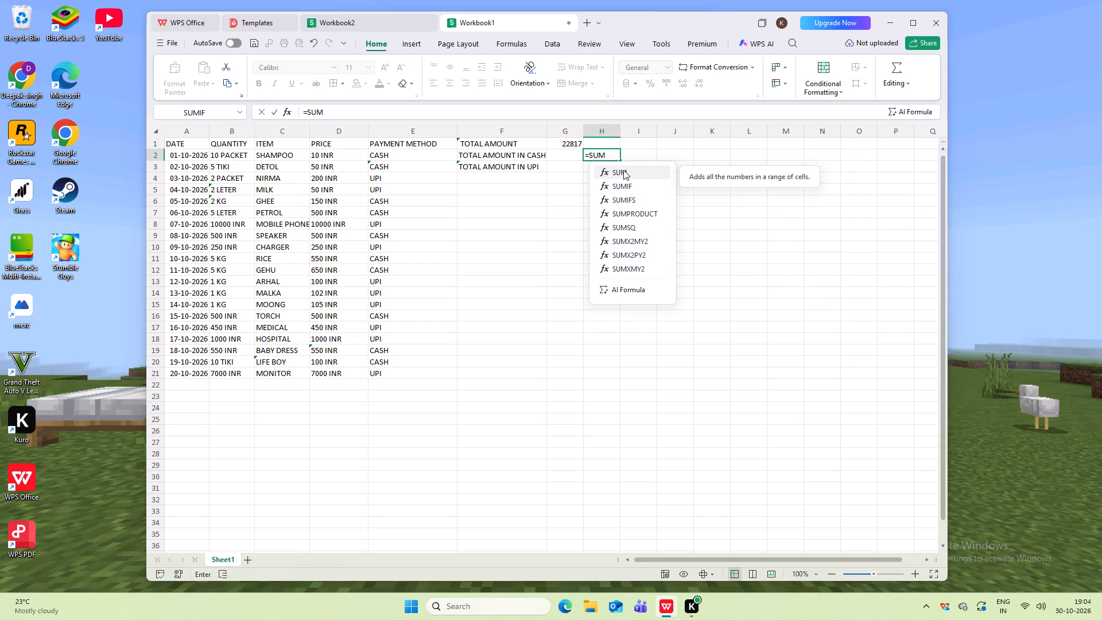
{"action": "double_click", "coordinate": [623, 170]}
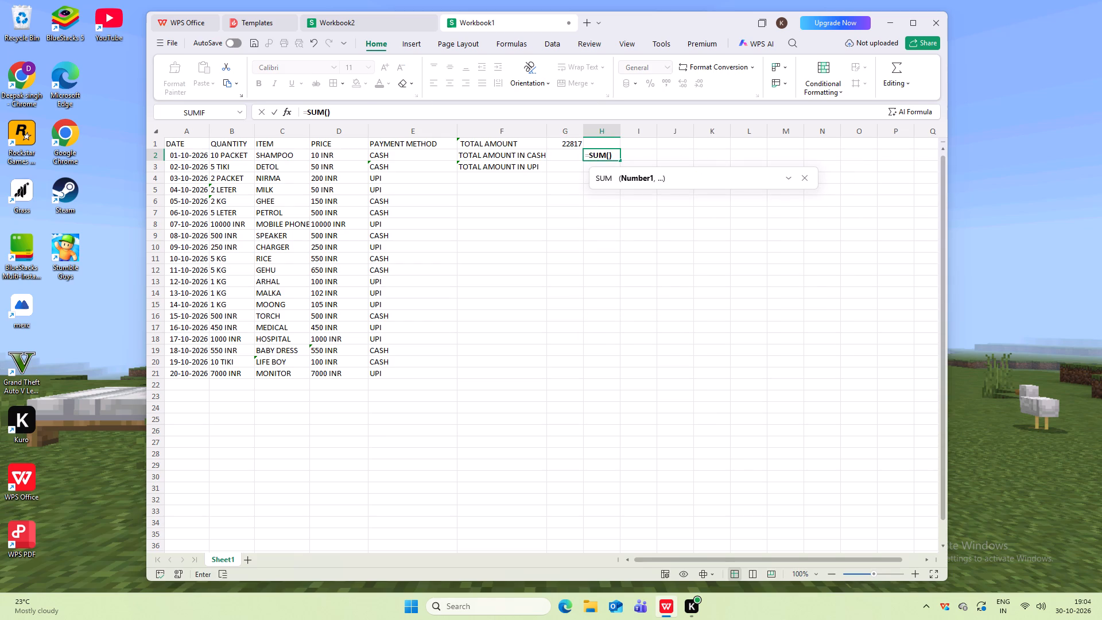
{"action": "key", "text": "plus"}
{"action": "key", "text": "BackSpace"}
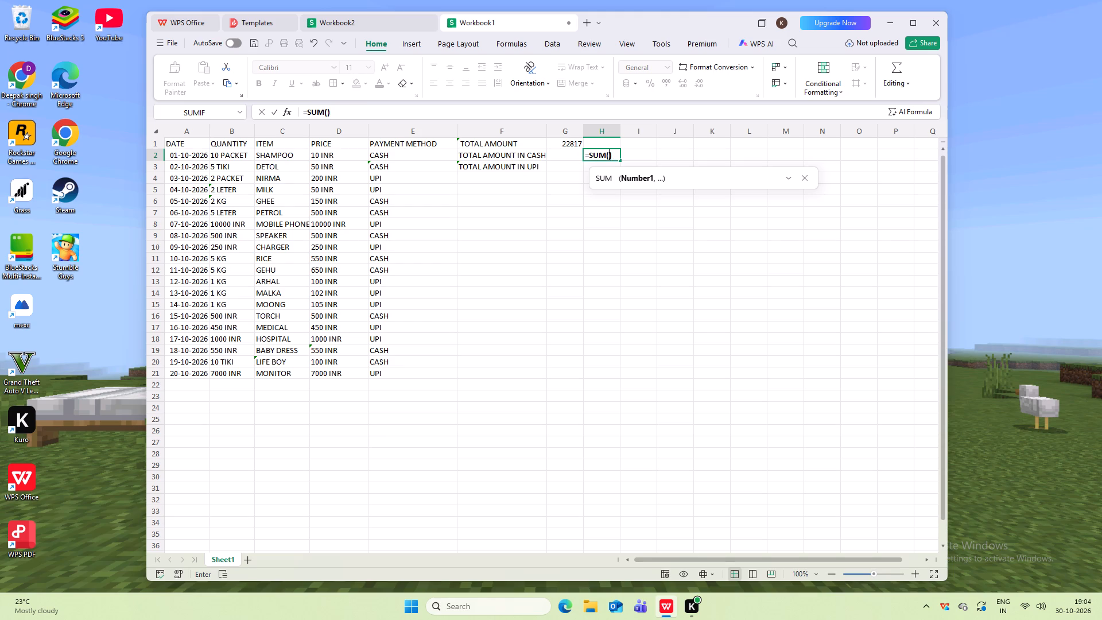
{"action": "left_click", "coordinate": [348, 155]}
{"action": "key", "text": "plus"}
{"action": "left_click", "coordinate": [350, 168]}
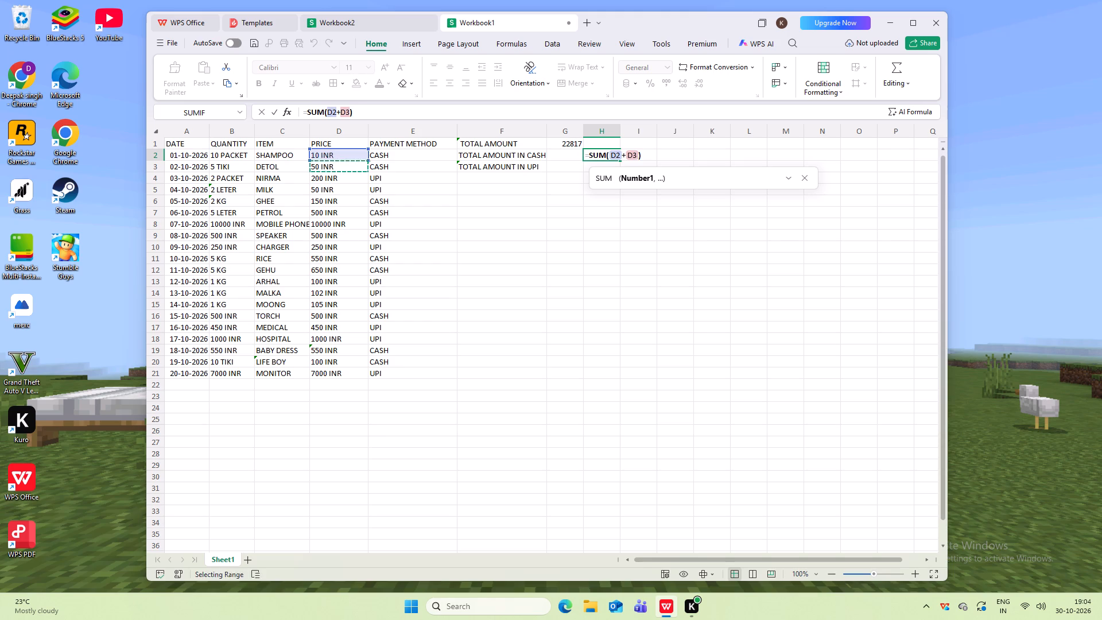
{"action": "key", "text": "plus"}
{"action": "left_click", "coordinate": [358, 201]}
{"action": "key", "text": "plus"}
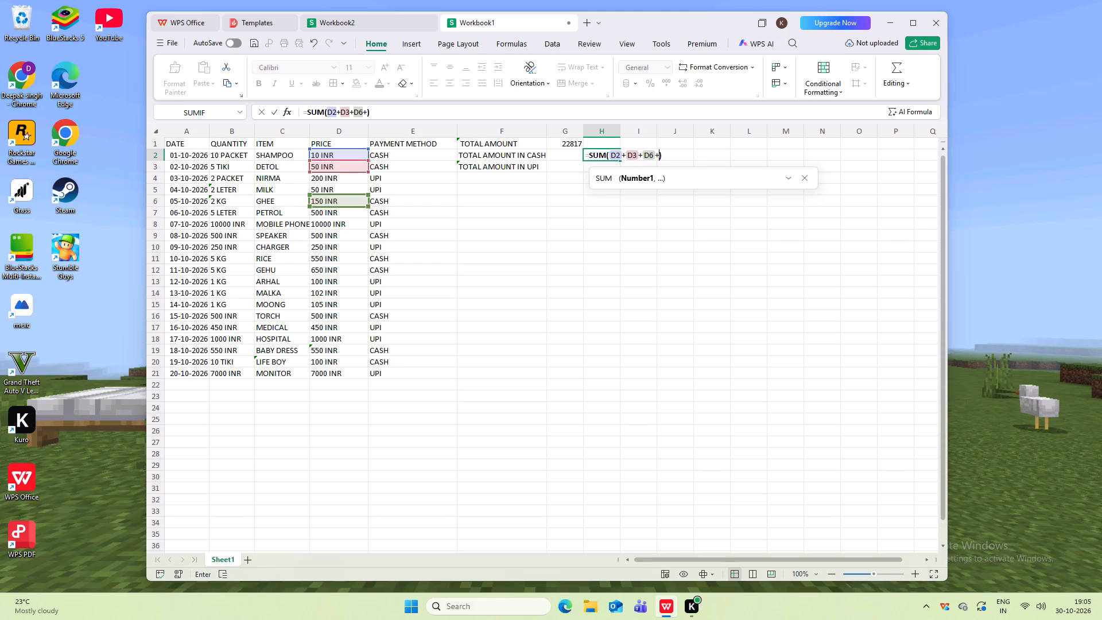
{"action": "left_click", "coordinate": [355, 215]}
{"action": "key", "text": "Return"}
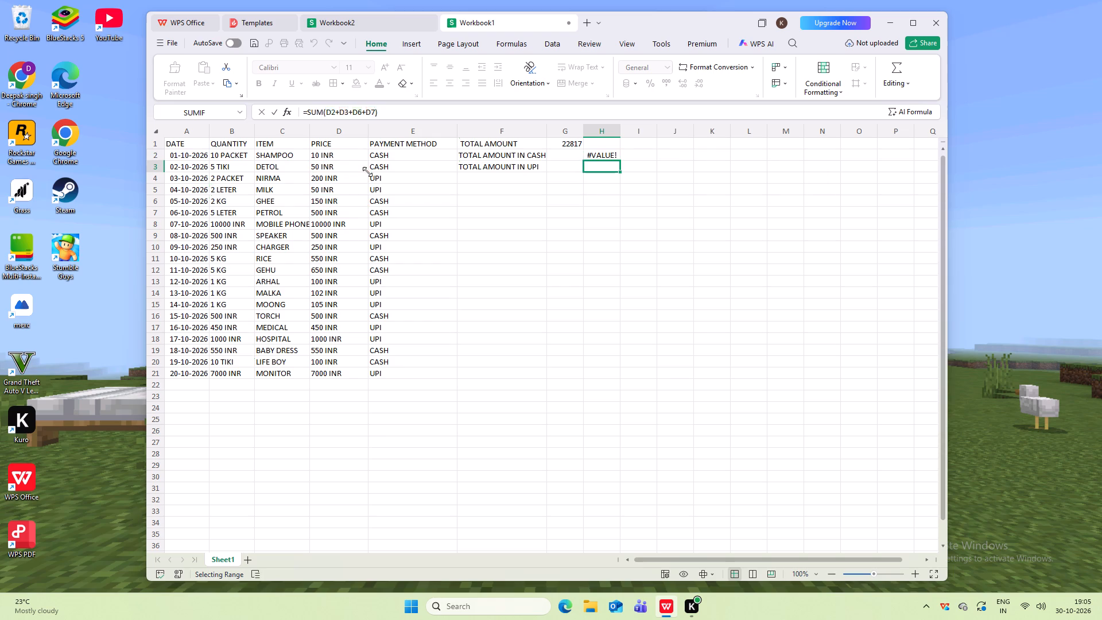
Clear the SUM formula from cell H2.
{"action": "left_click", "coordinate": [608, 152]}
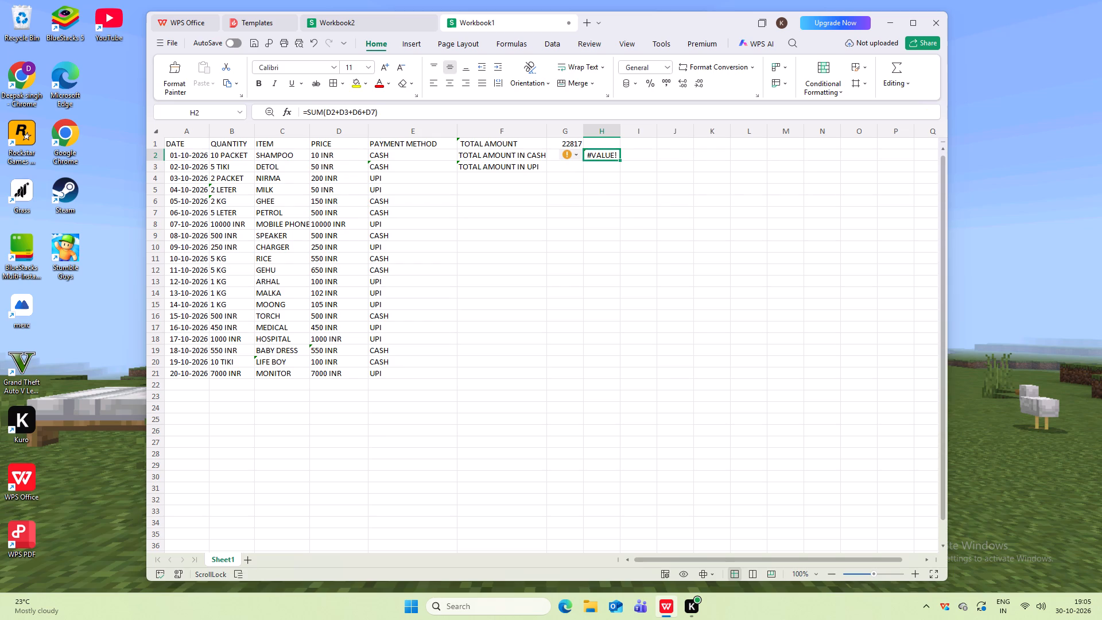
{"action": "key", "text": "BackSpace"}
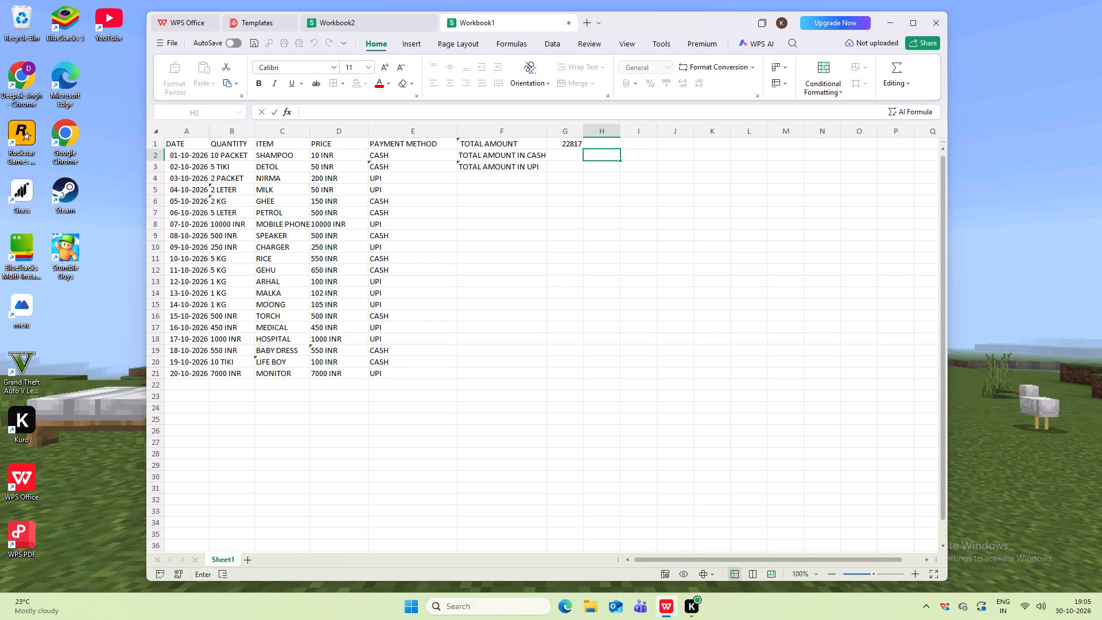
Enter 3560 in G2 as the total amount in cash and 19257 in G3 as the total amount in UPI.
{"action": "left_click", "coordinate": [579, 153]}
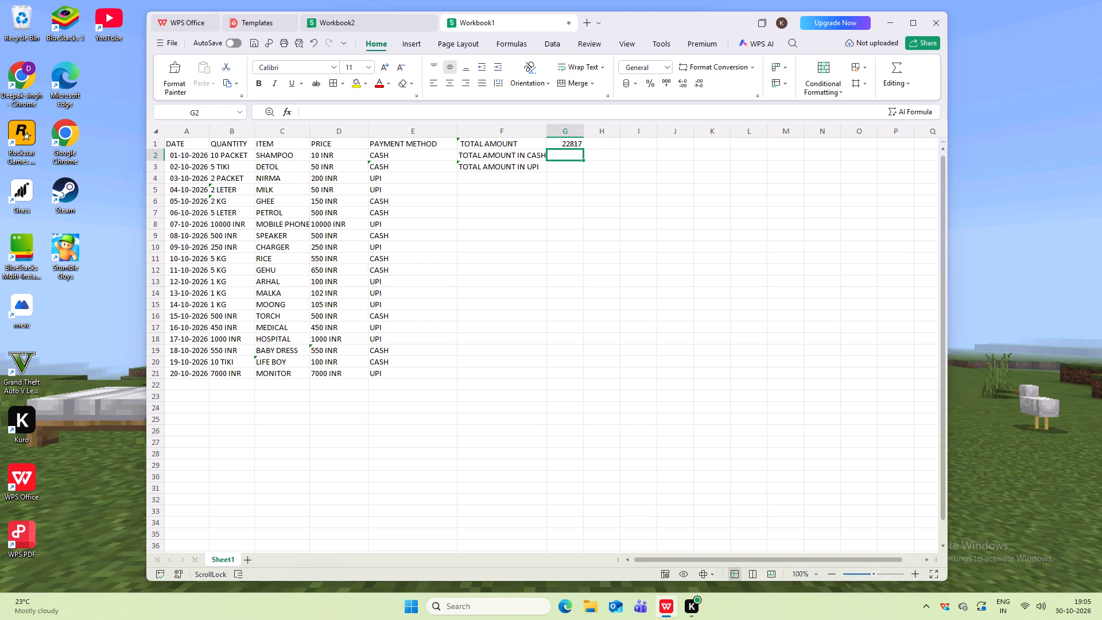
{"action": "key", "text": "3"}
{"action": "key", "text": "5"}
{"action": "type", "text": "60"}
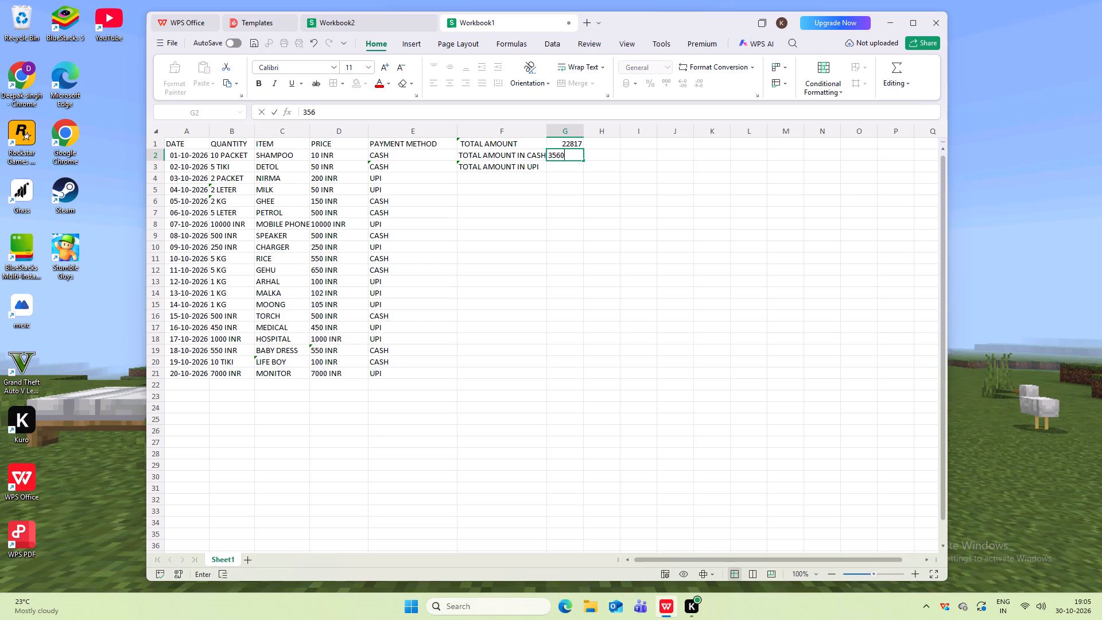
{"action": "left_click", "coordinate": [563, 166]}
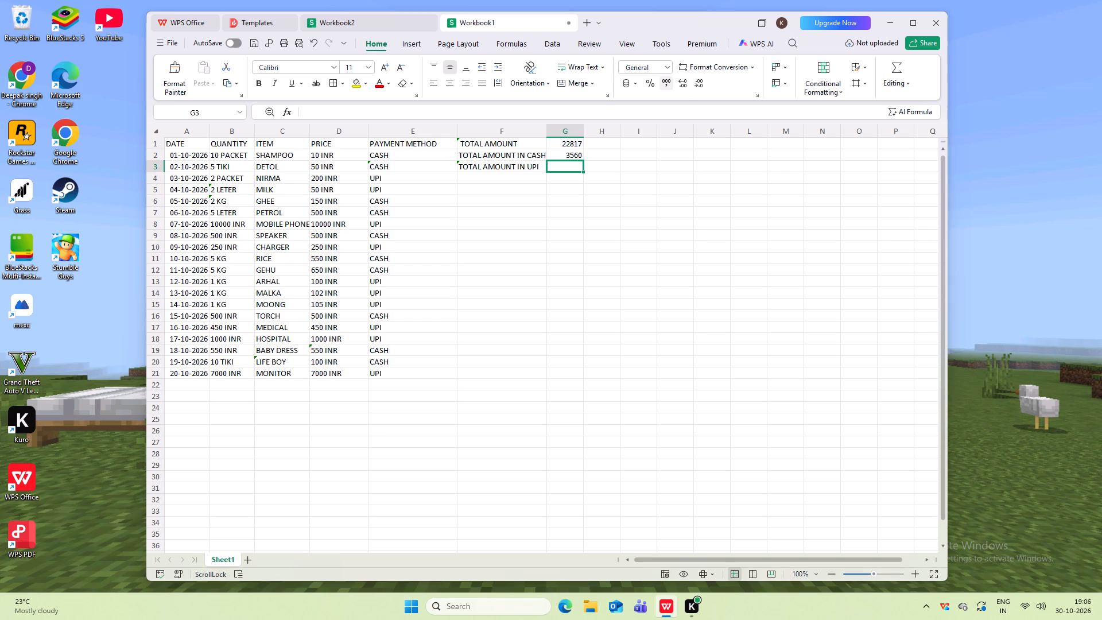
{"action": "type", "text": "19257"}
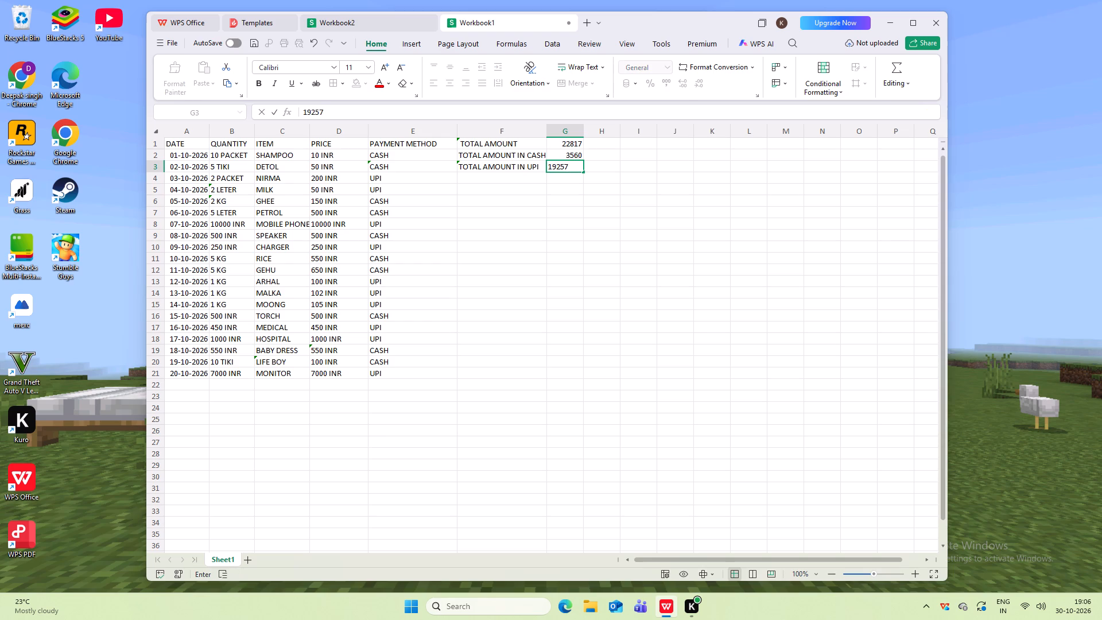
{"action": "left_click", "coordinate": [554, 220]}
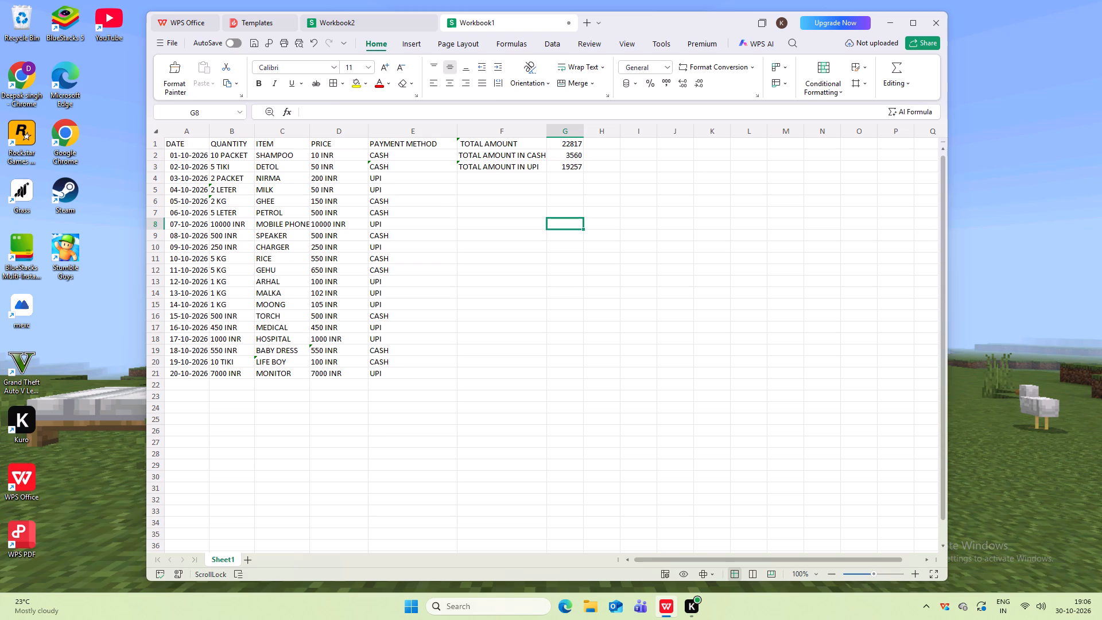
Format the header cells A1 to F1 as bold italic at font size 12.
{"action": "left_click_drag", "start_coordinate": [168, 140], "coordinate": [470, 145]}
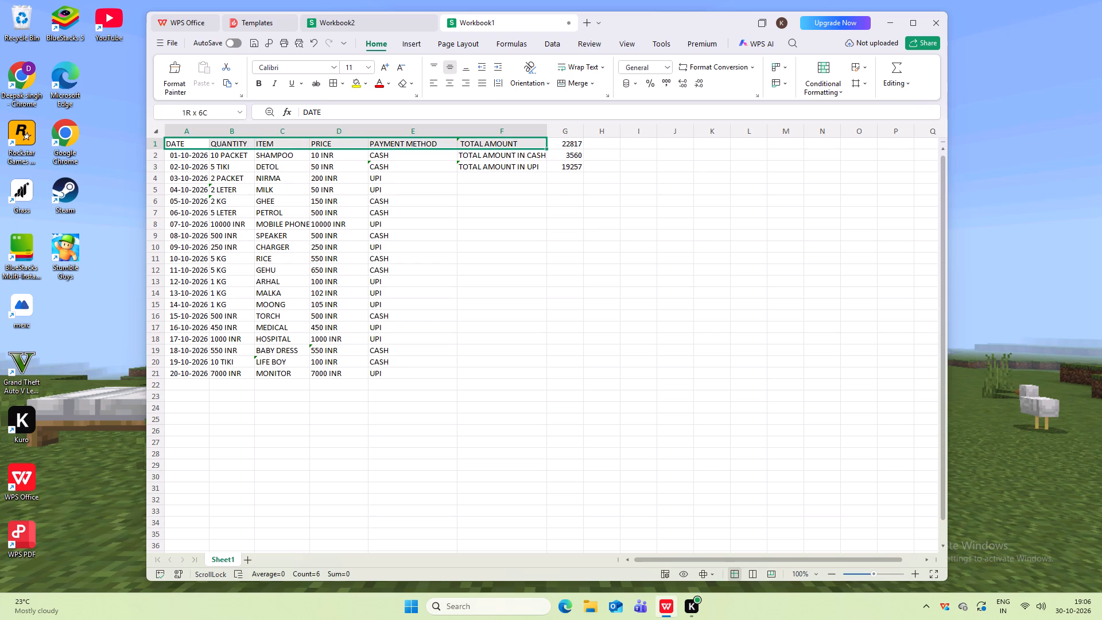
{"action": "left_click_drag", "start_coordinate": [470, 145], "coordinate": [498, 145]}
{"action": "left_click", "coordinate": [258, 83]}
{"action": "left_click", "coordinate": [278, 82]}
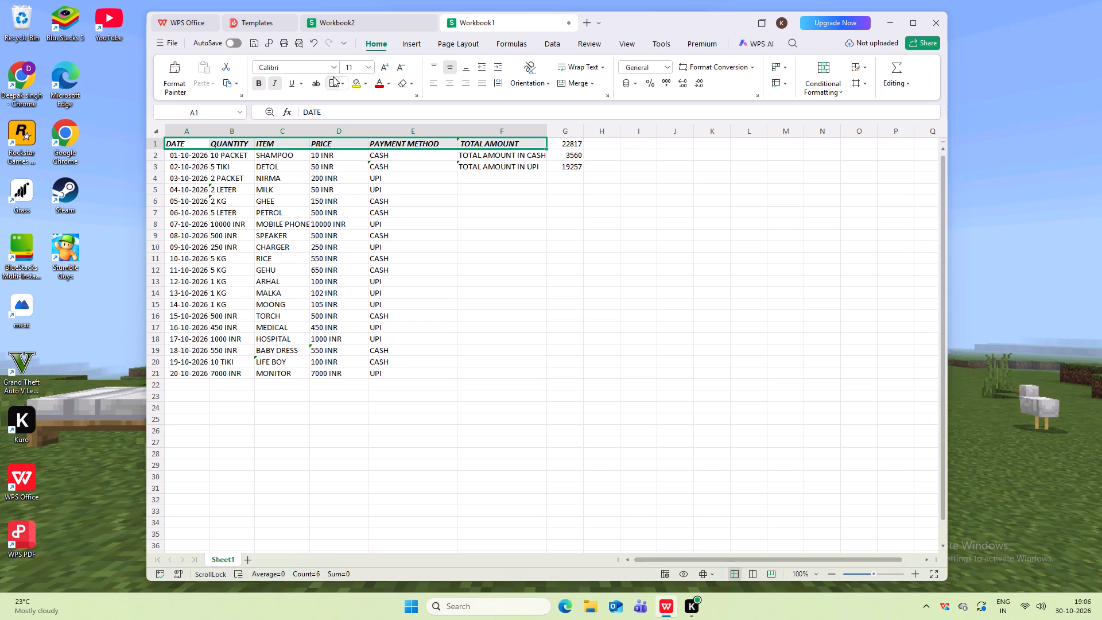
{"action": "left_click", "coordinate": [379, 66]}
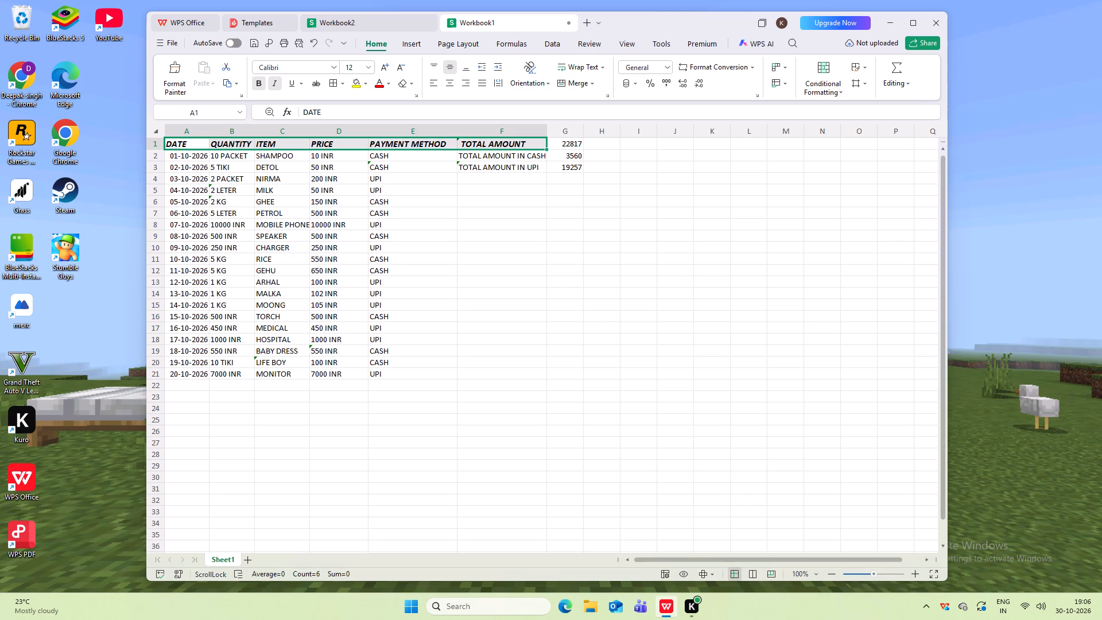
{"action": "left_click", "coordinate": [425, 208]}
Make the dates in A2 to A21 bold and italic.
{"action": "left_click_drag", "start_coordinate": [171, 153], "coordinate": [275, 183]}
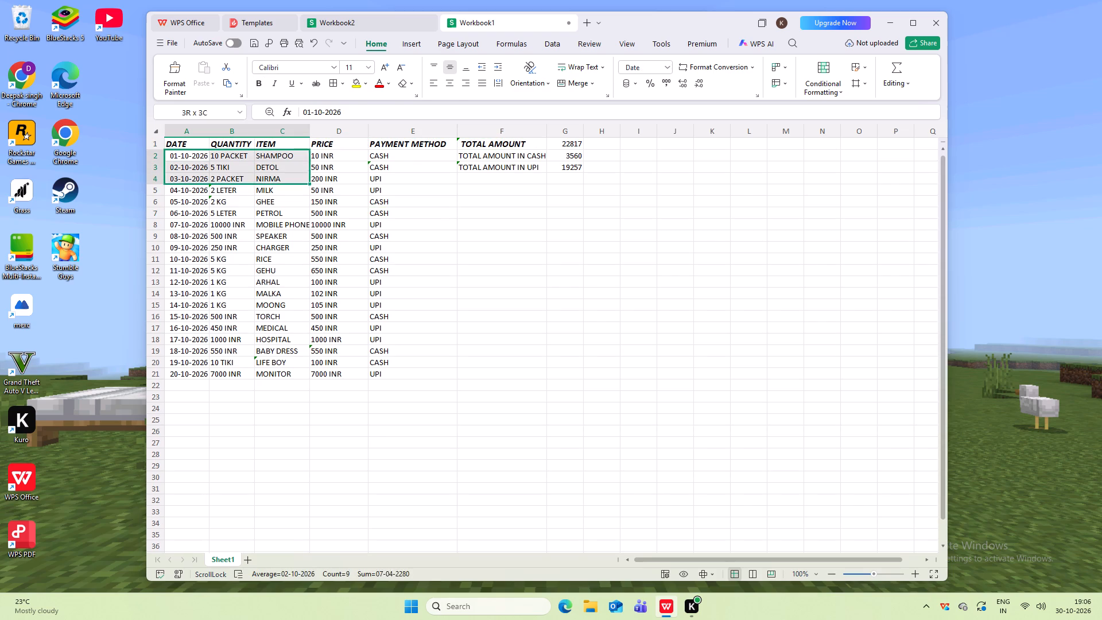
{"action": "left_click_drag", "start_coordinate": [275, 183], "coordinate": [198, 364]}
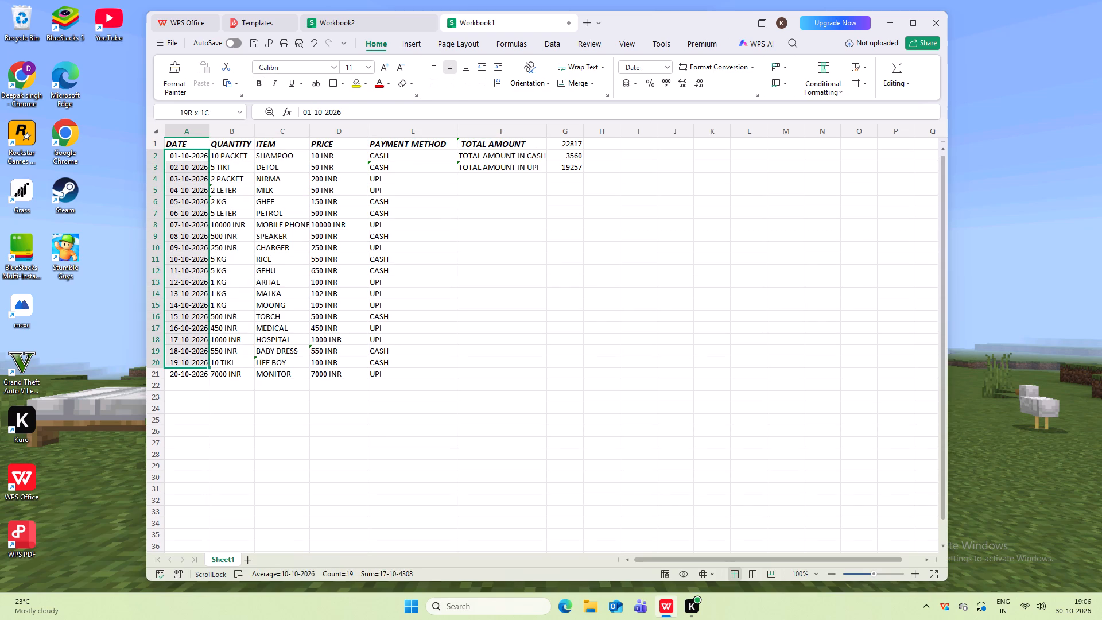
{"action": "left_click_drag", "start_coordinate": [198, 364], "coordinate": [192, 376]}
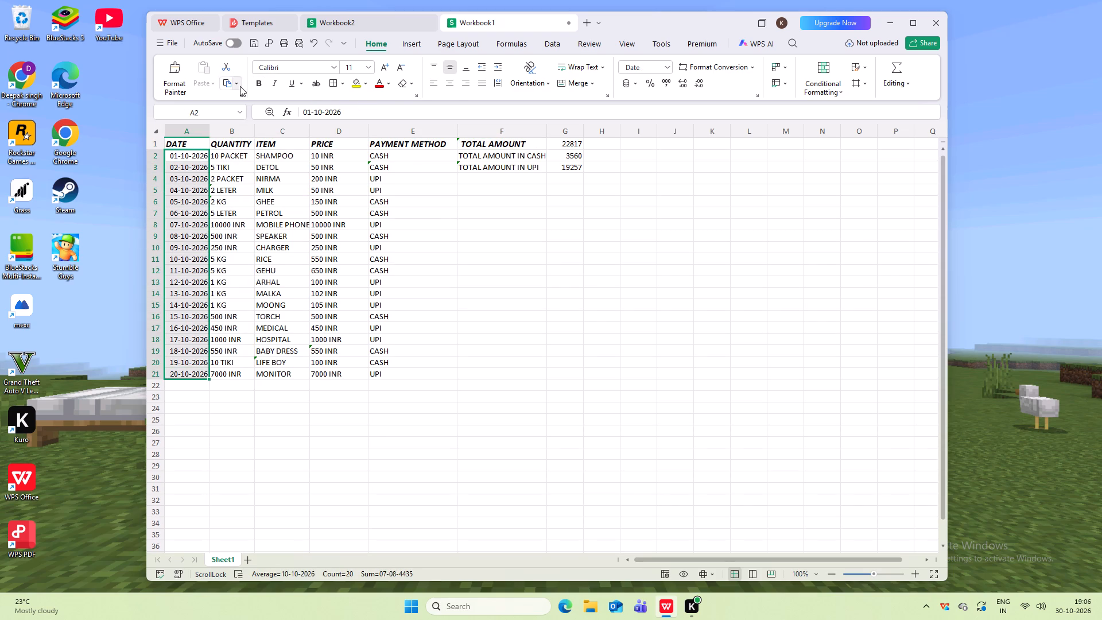
{"action": "left_click", "coordinate": [255, 88]}
{"action": "left_click", "coordinate": [273, 80]}
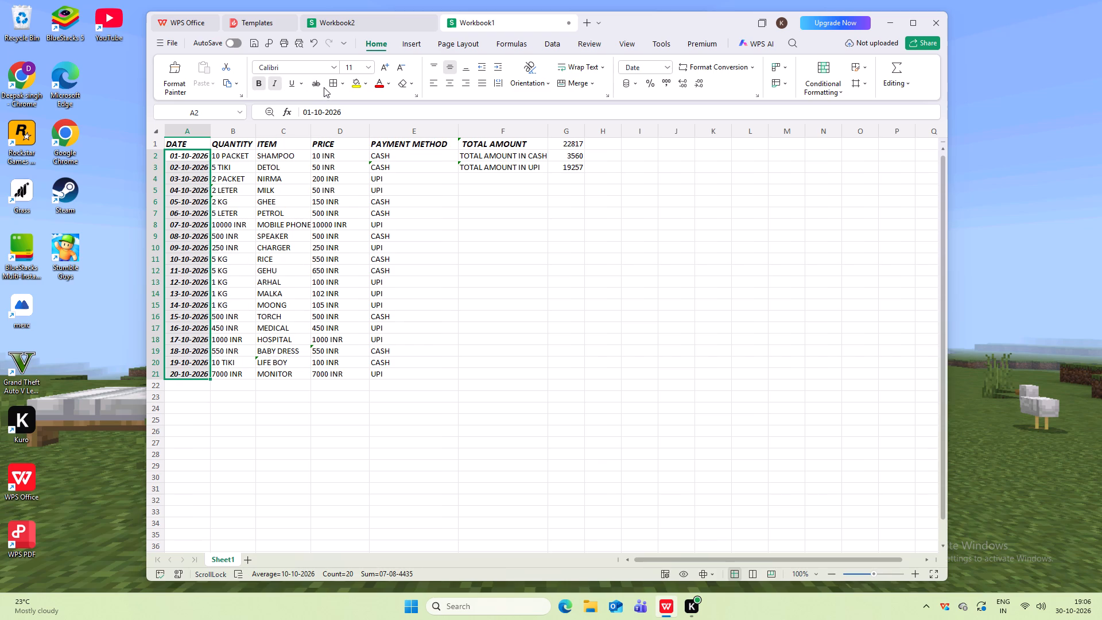
Give the date cells A2 to A21 a light blue fill and dark red text.
{"action": "left_click", "coordinate": [366, 83]}
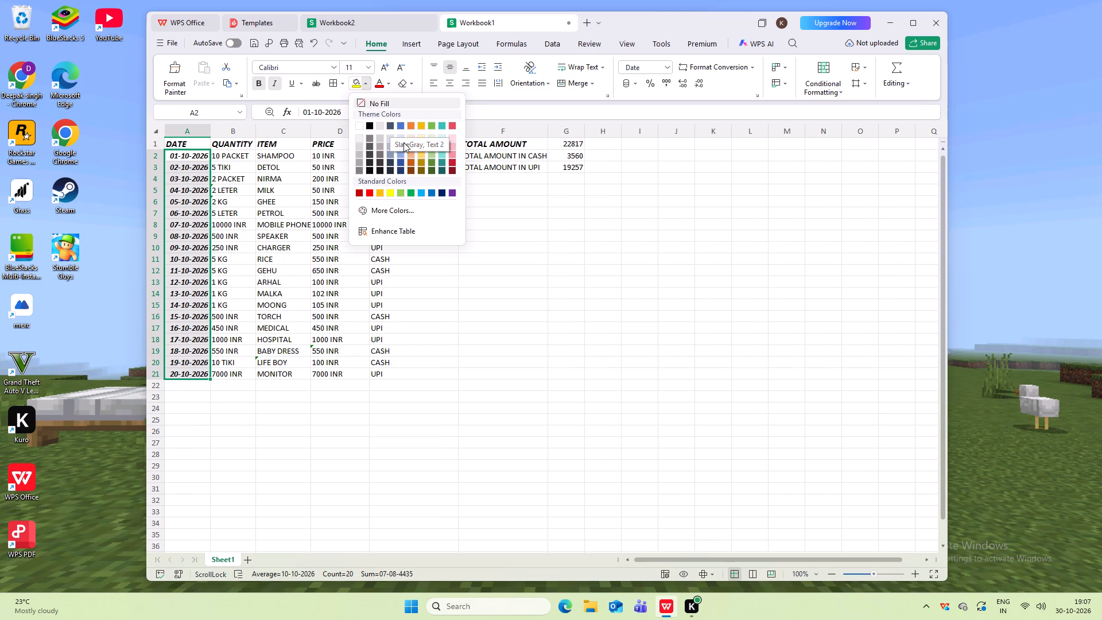
{"action": "left_click", "coordinate": [403, 143]}
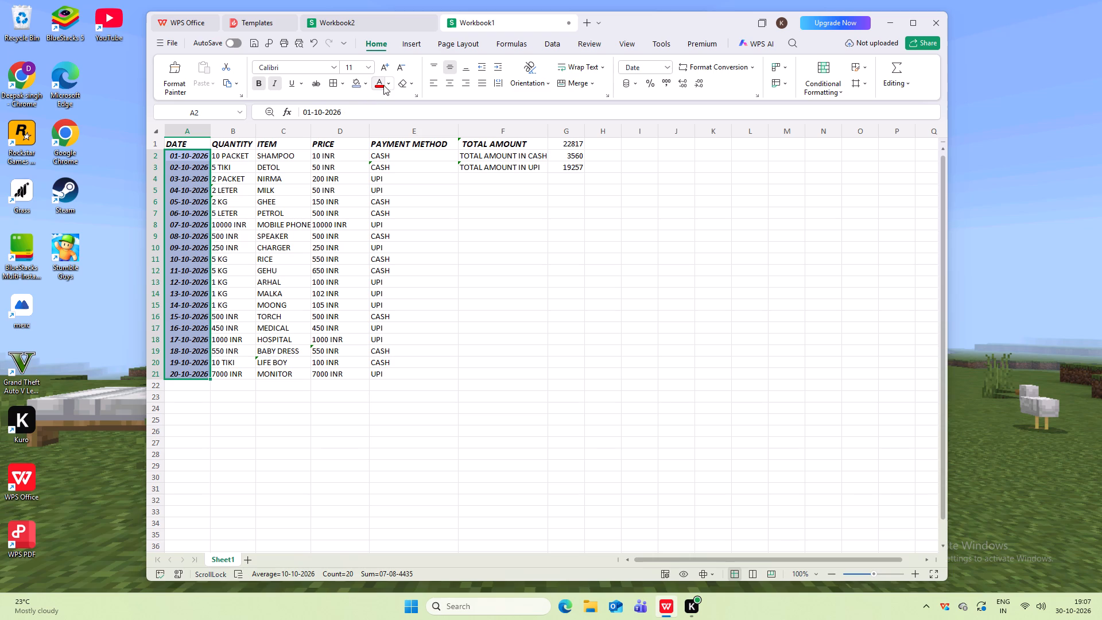
{"action": "left_click", "coordinate": [388, 83]}
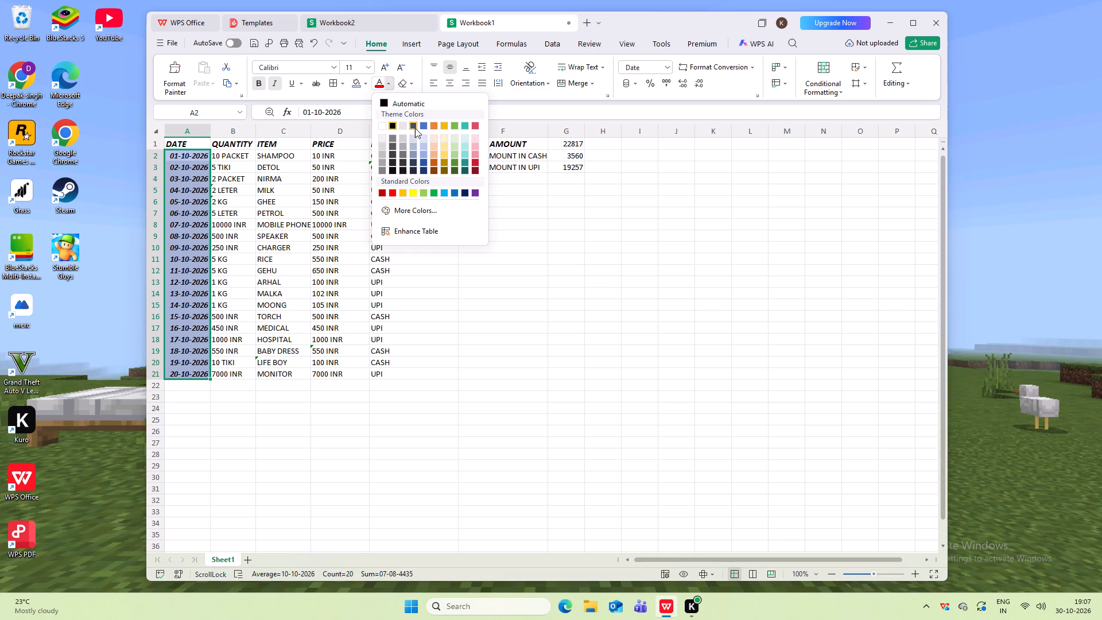
{"action": "left_click", "coordinate": [437, 135]}
{"action": "left_click", "coordinate": [392, 86]}
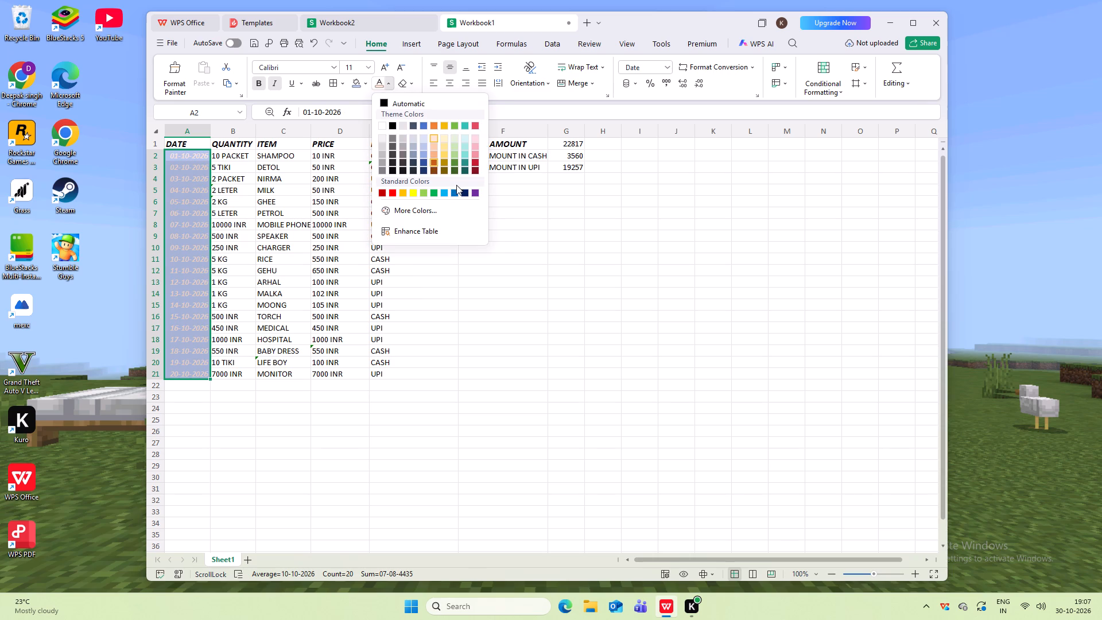
{"action": "left_click", "coordinate": [472, 172]}
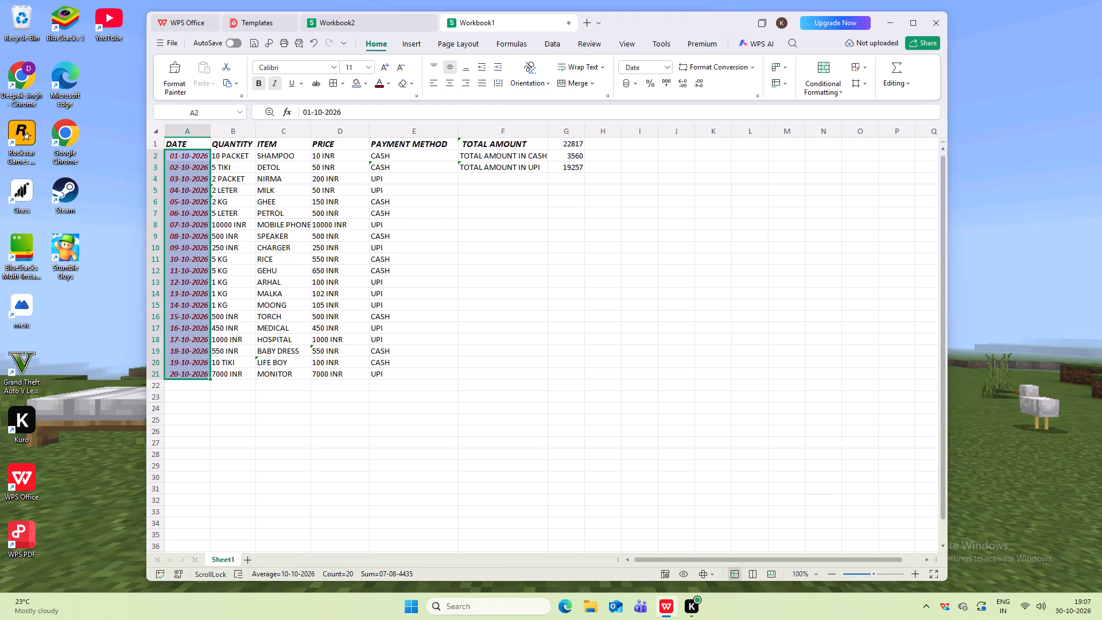
Make the quantities in B2 to B21 bold and italic.
{"action": "left_click", "coordinate": [243, 165]}
{"action": "left_click_drag", "start_coordinate": [223, 154], "coordinate": [240, 294]}
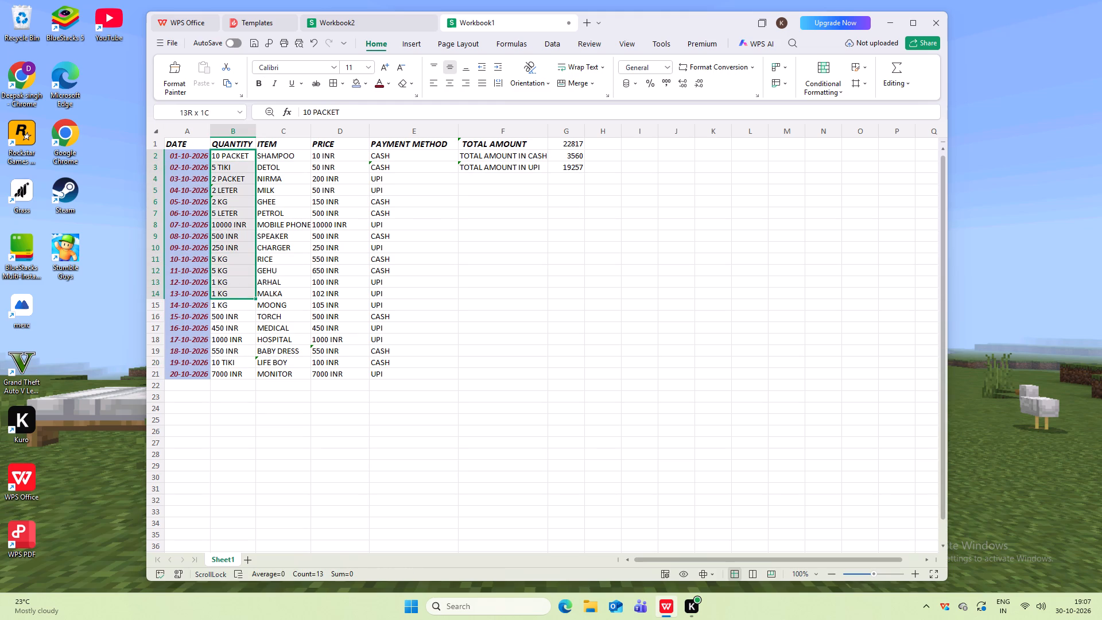
{"action": "left_click_drag", "start_coordinate": [240, 294], "coordinate": [239, 378]}
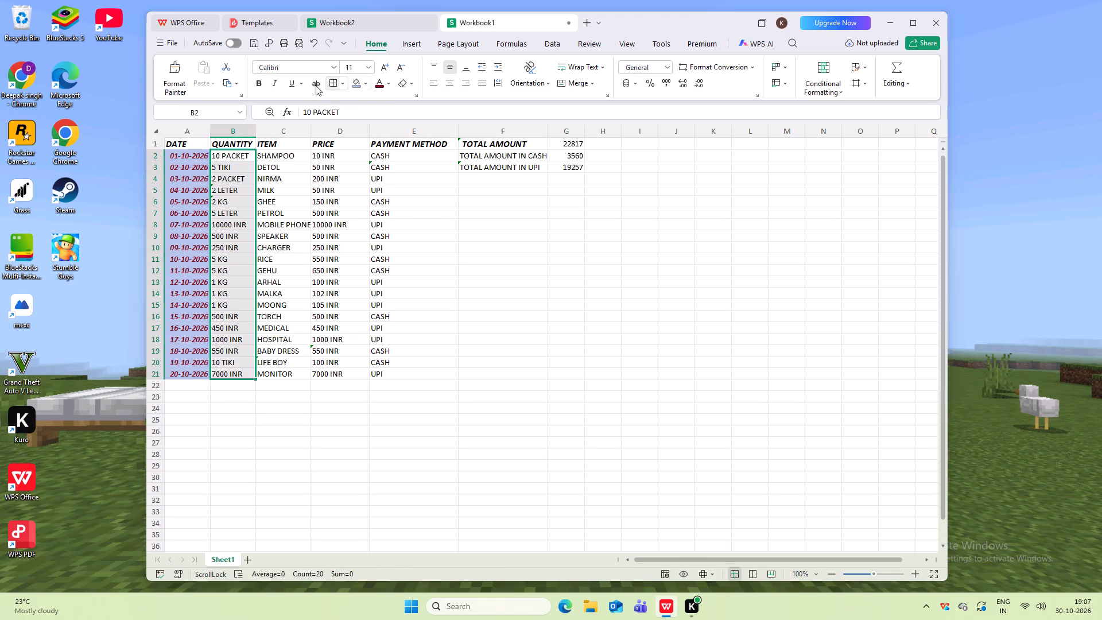
{"action": "left_click", "coordinate": [261, 83]}
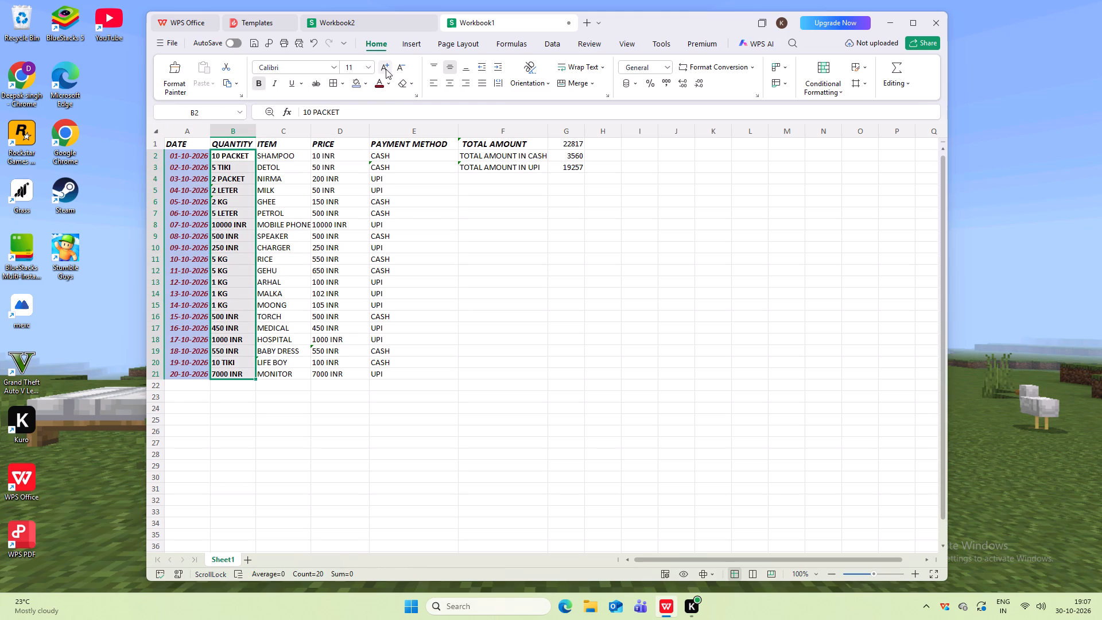
{"action": "left_click", "coordinate": [272, 84]}
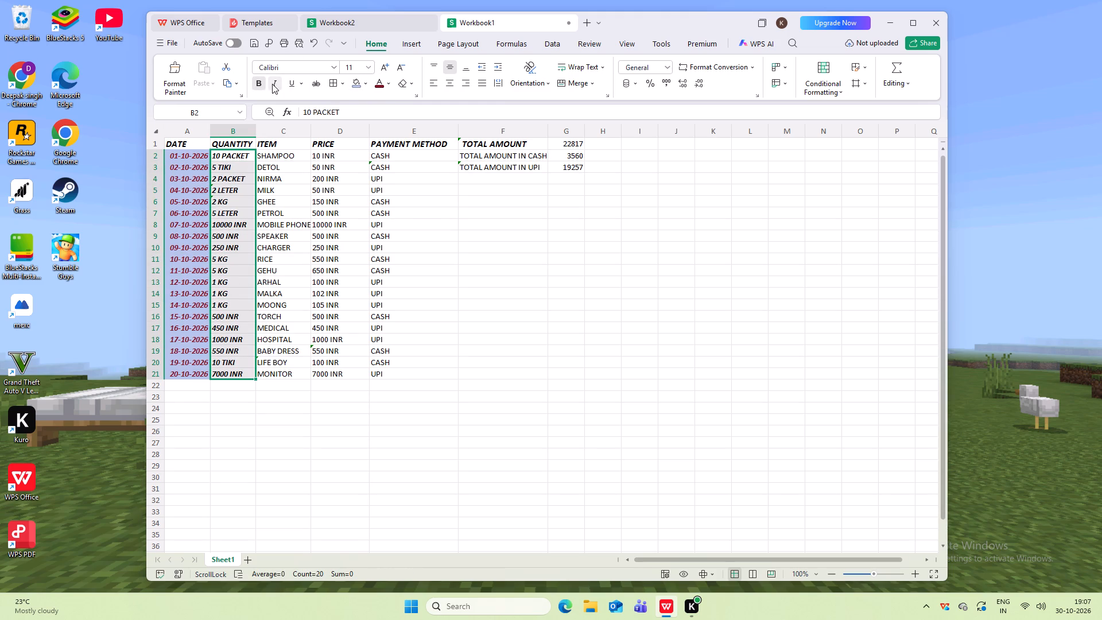
Give the quantity cells B2 to B21 dark green text and a light grey fill.
{"action": "left_click", "coordinate": [387, 82]}
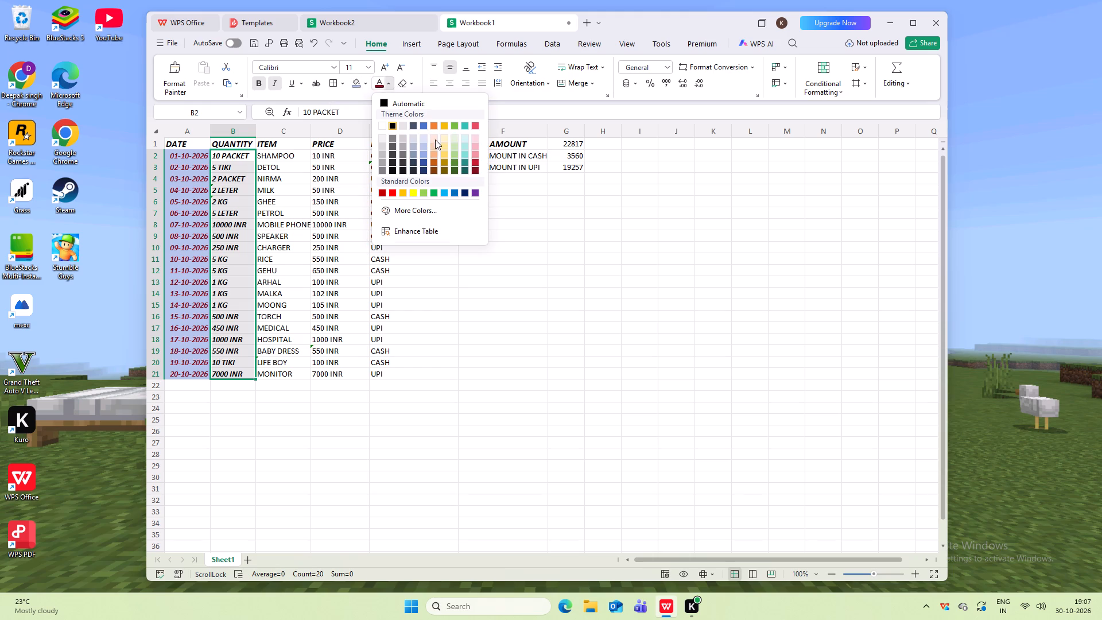
{"action": "left_click", "coordinate": [456, 169]}
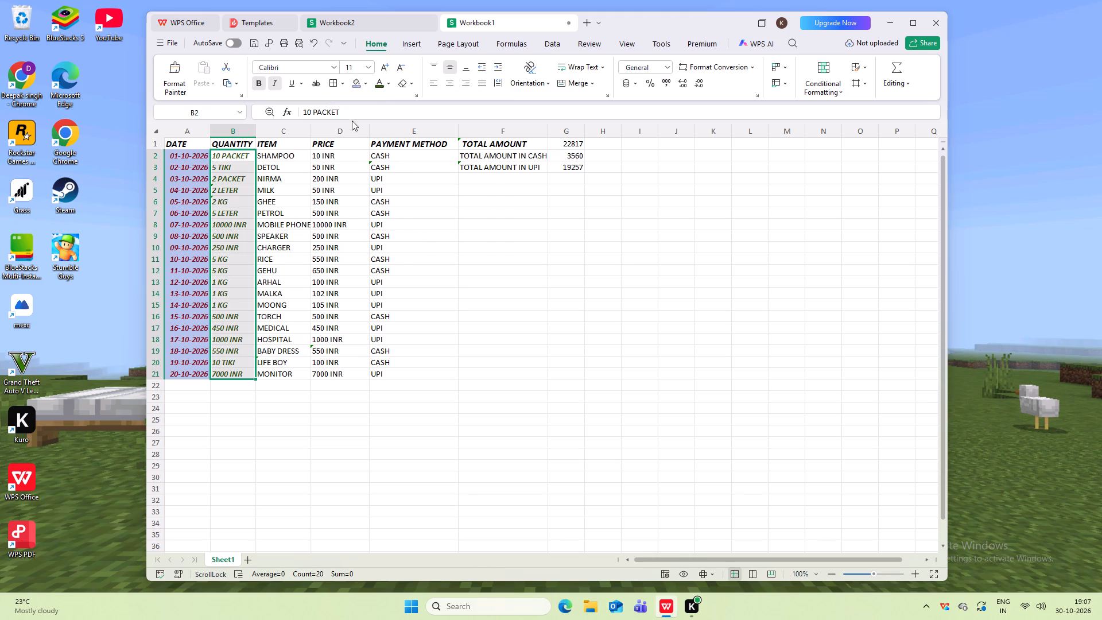
{"action": "left_click", "coordinate": [365, 87]}
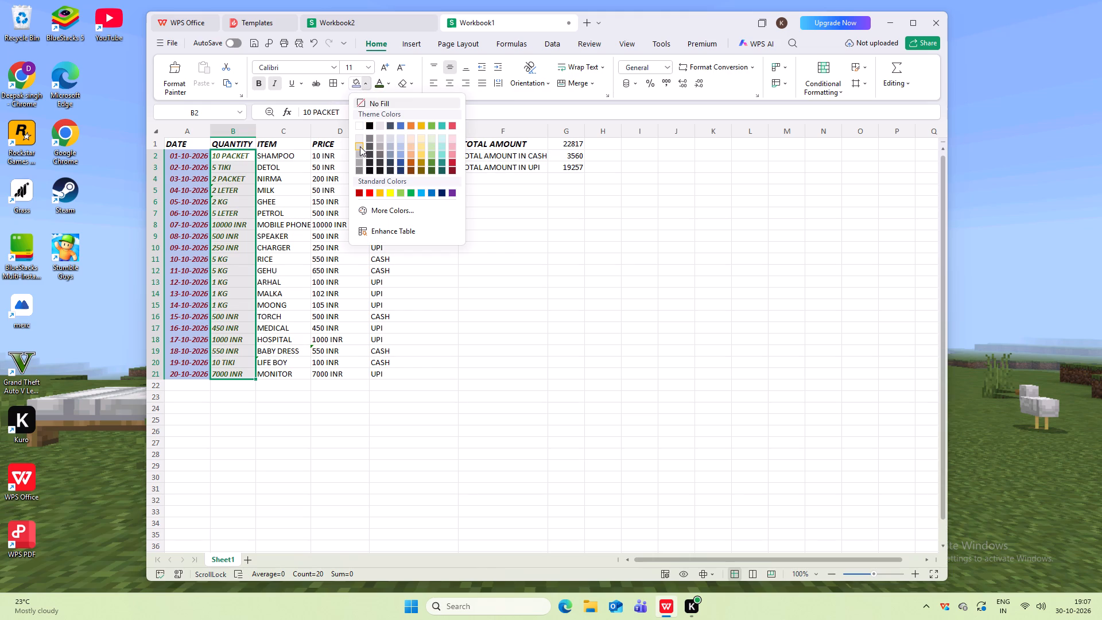
{"action": "left_click", "coordinate": [360, 146]}
Make the item names in C2 to C21 bold italic with a light yellow fill.
{"action": "left_click_drag", "start_coordinate": [267, 156], "coordinate": [291, 328]}
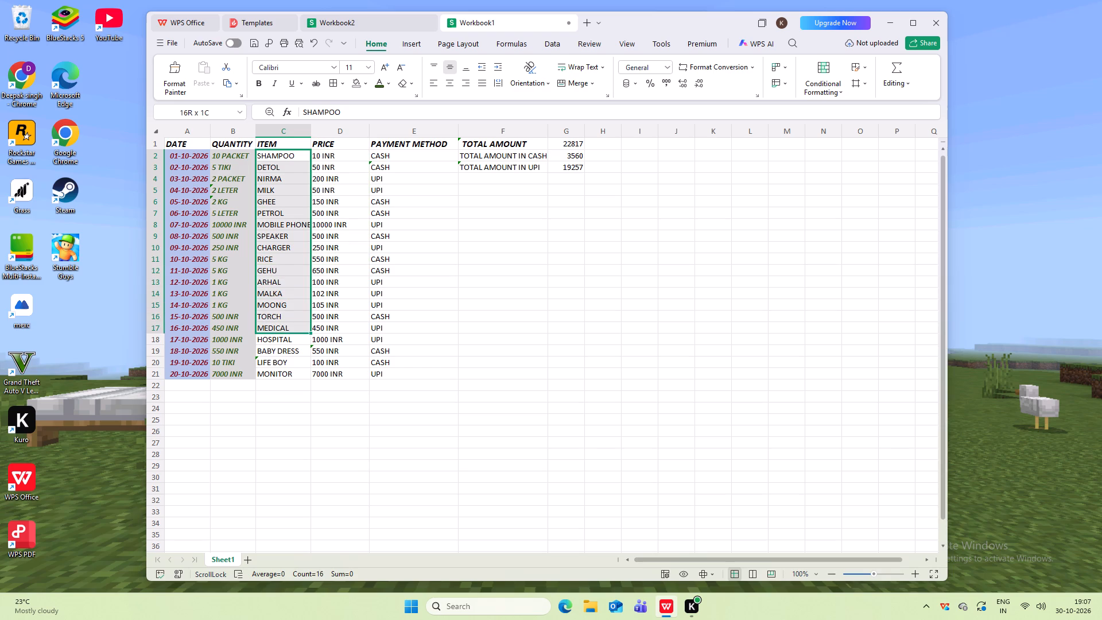
{"action": "left_click_drag", "start_coordinate": [291, 328], "coordinate": [291, 371]}
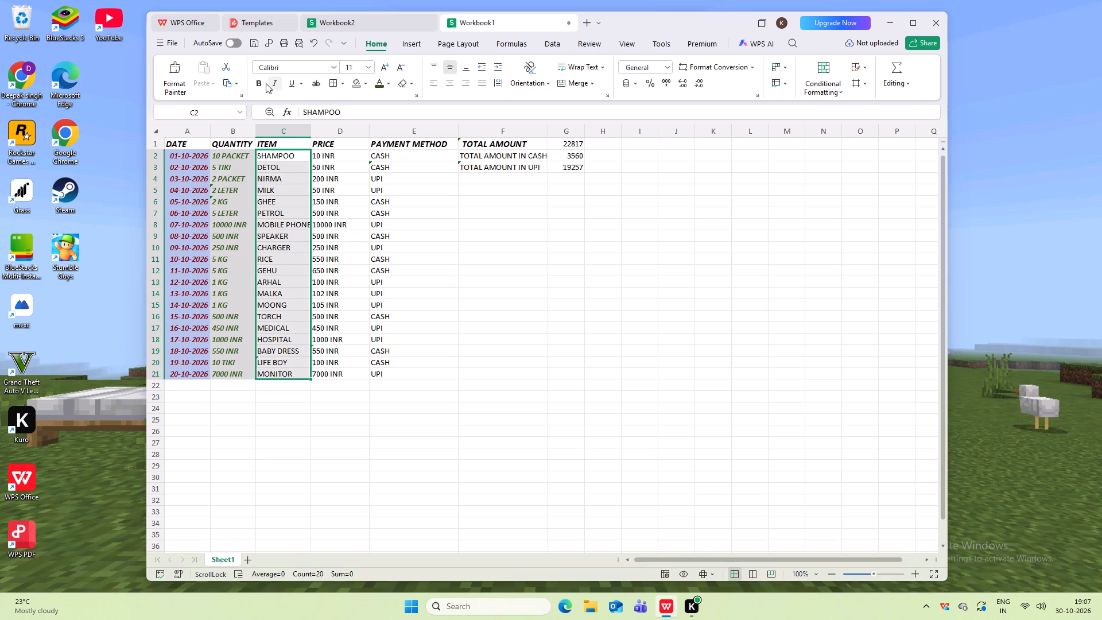
{"action": "left_click", "coordinate": [265, 80]}
{"action": "left_click", "coordinate": [273, 88]}
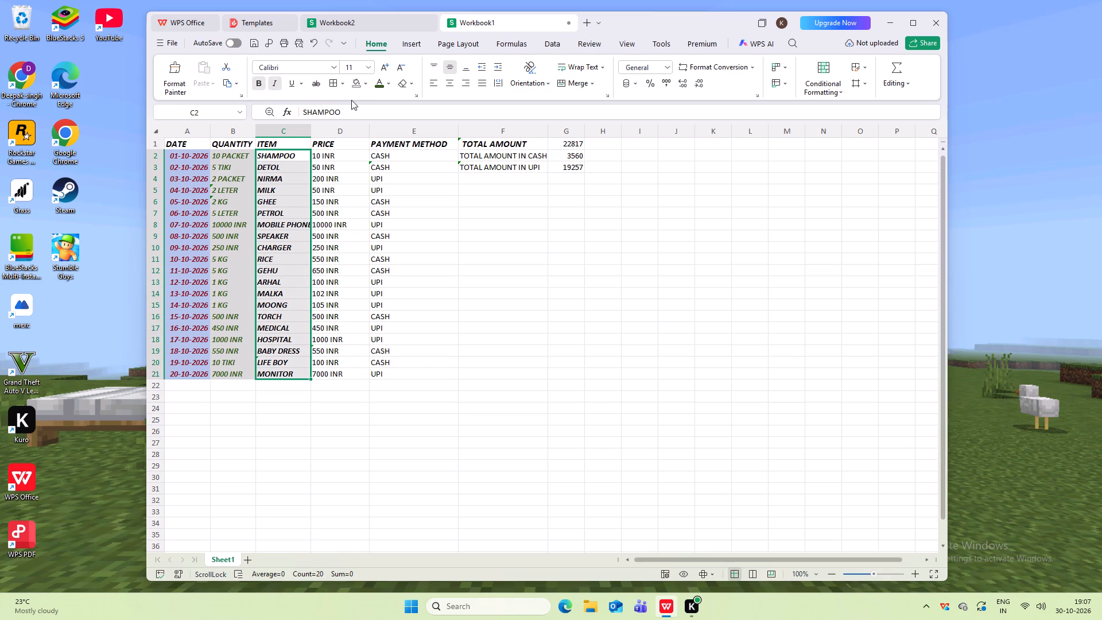
{"action": "left_click", "coordinate": [364, 83]}
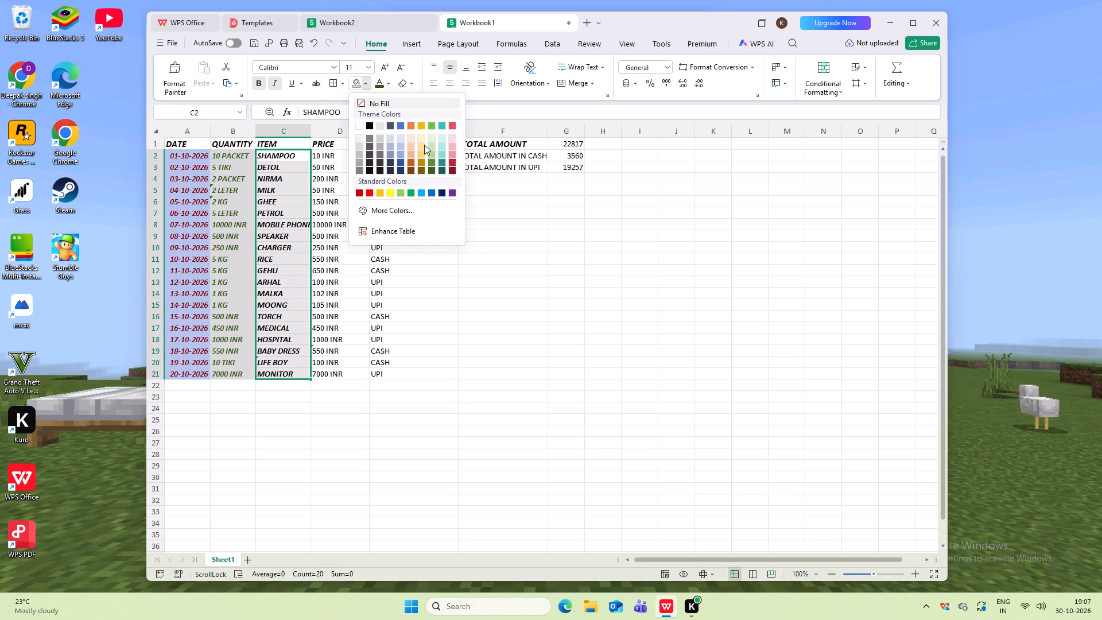
{"action": "left_click", "coordinate": [424, 145]}
Make the prices in D2 to D21 bold and italic.
{"action": "left_click_drag", "start_coordinate": [321, 157], "coordinate": [337, 236]}
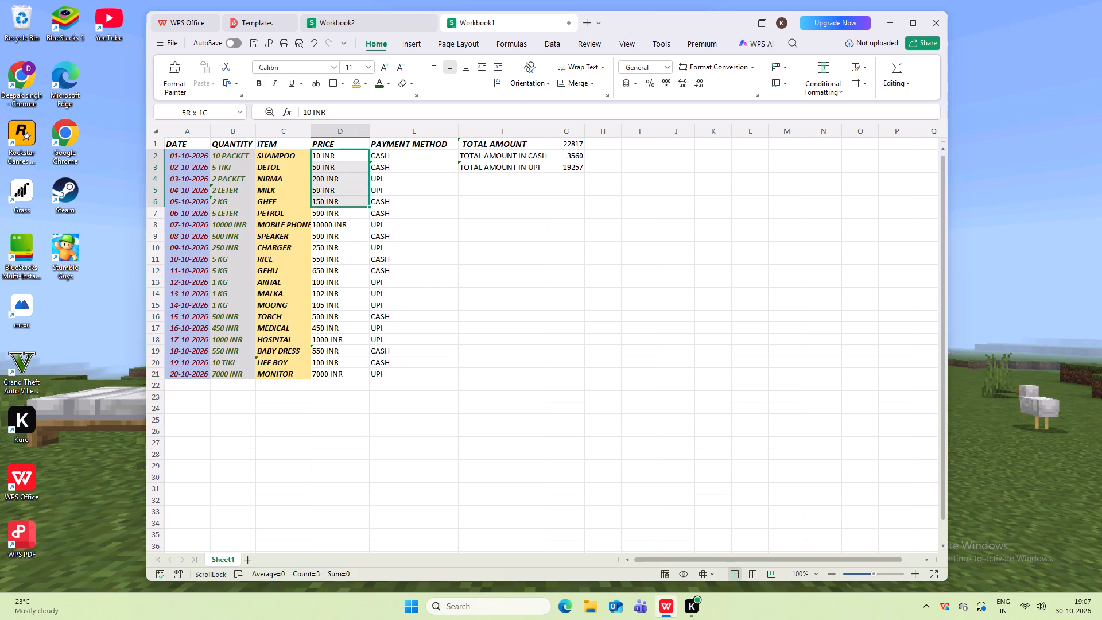
{"action": "left_click_drag", "start_coordinate": [337, 236], "coordinate": [335, 375]}
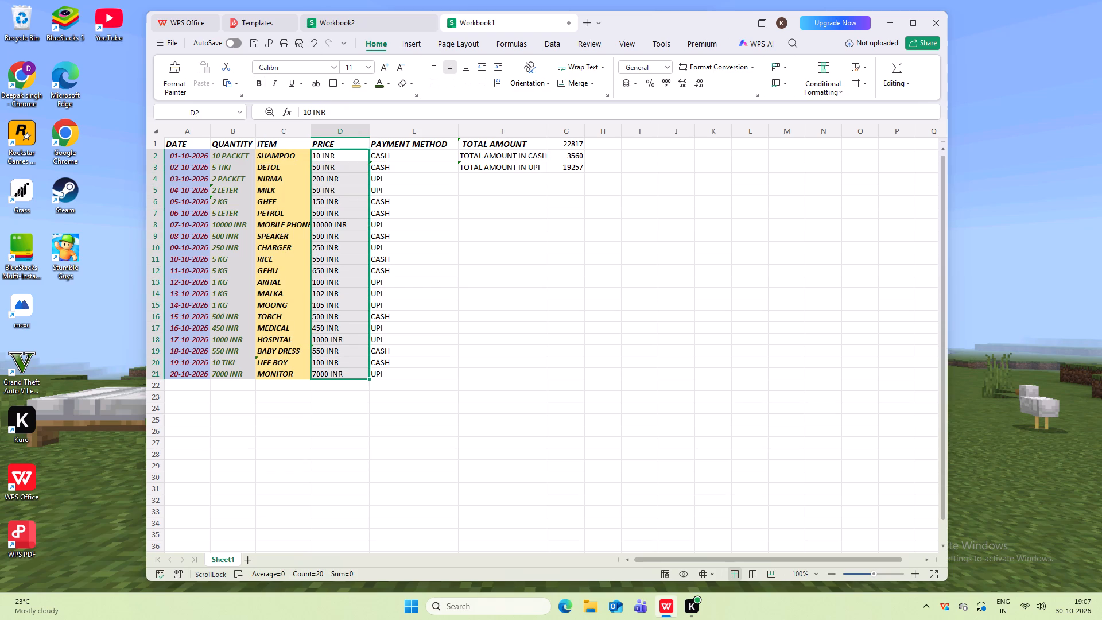
{"action": "left_click", "coordinate": [262, 78]}
{"action": "left_click", "coordinate": [269, 82]}
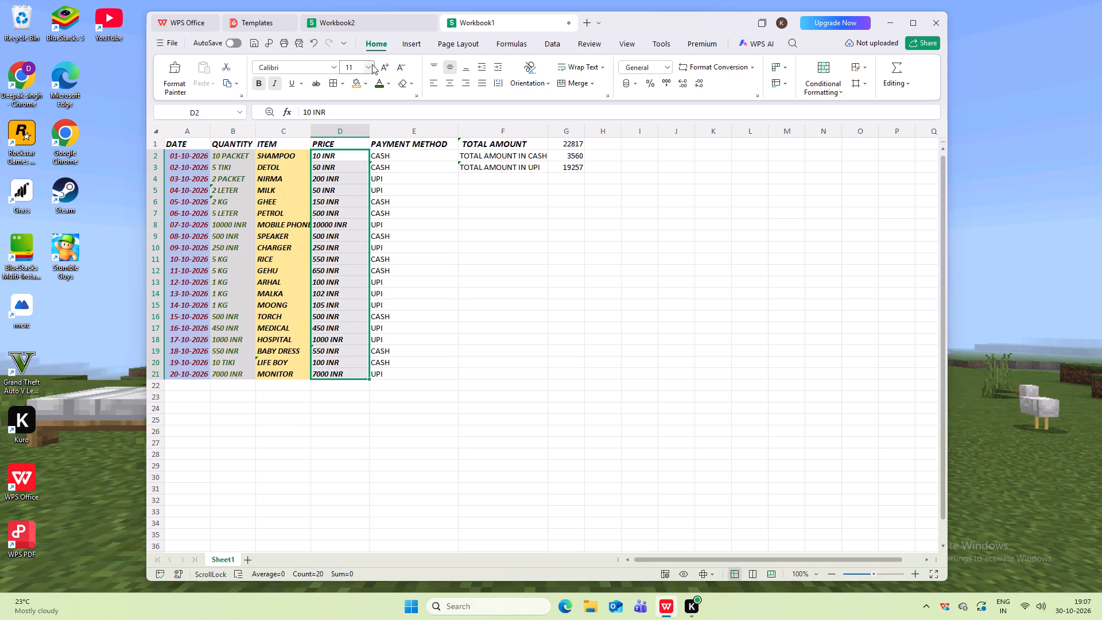
Fill the price cells D2 to D21 with light turquoise.
{"action": "left_click", "coordinate": [364, 87]}
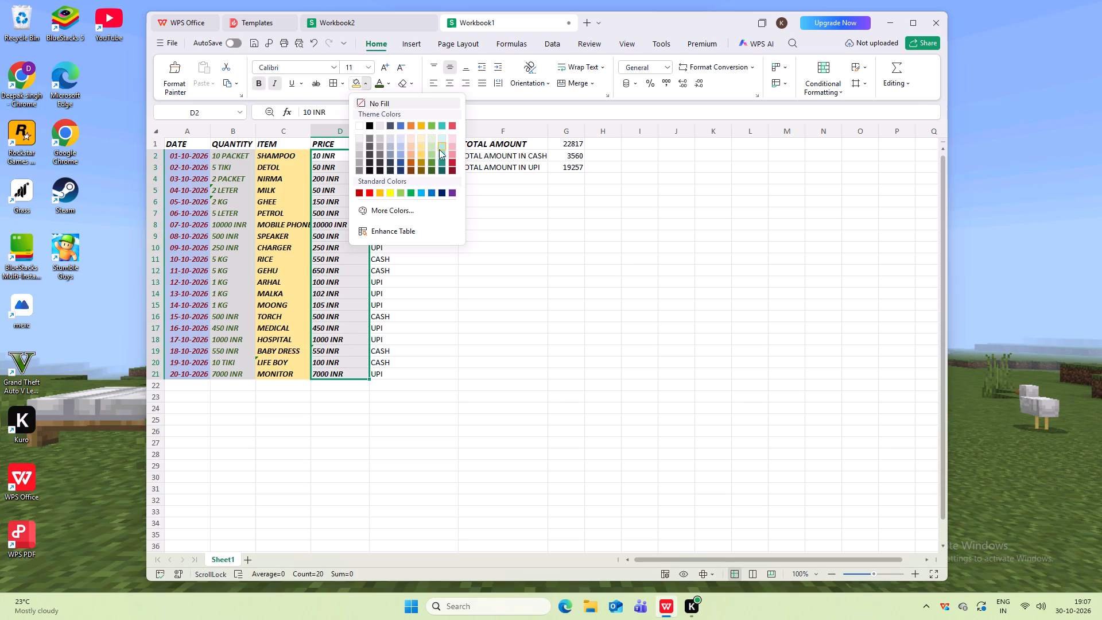
{"action": "left_click", "coordinate": [440, 150]}
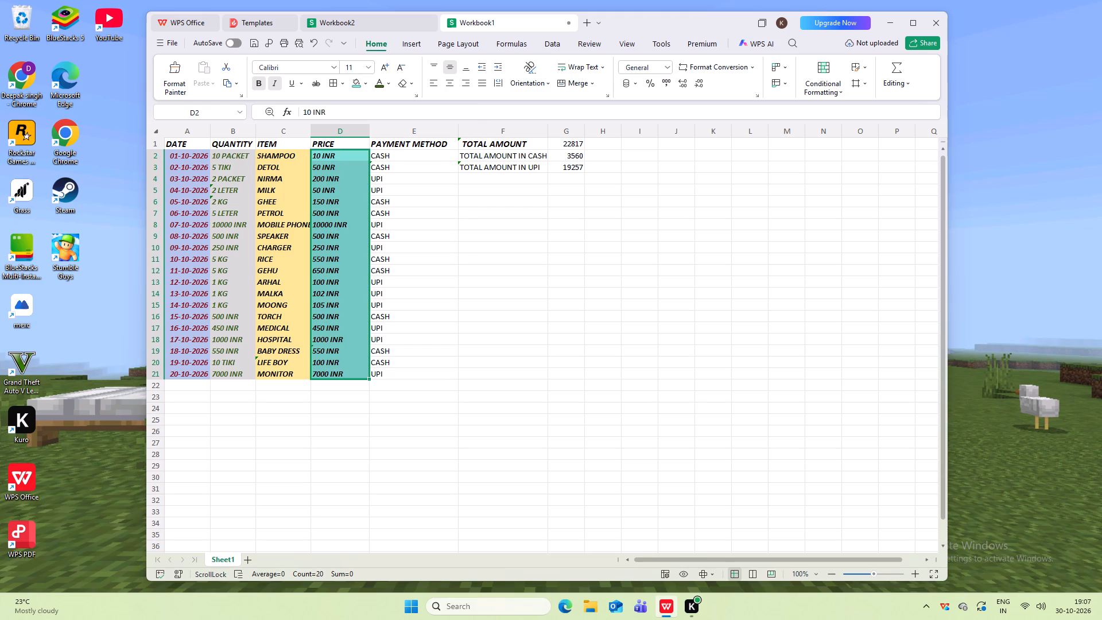
Make the payment methods in E2 to E21 bold italic with a light grey fill.
{"action": "left_click_drag", "start_coordinate": [378, 155], "coordinate": [399, 442]}
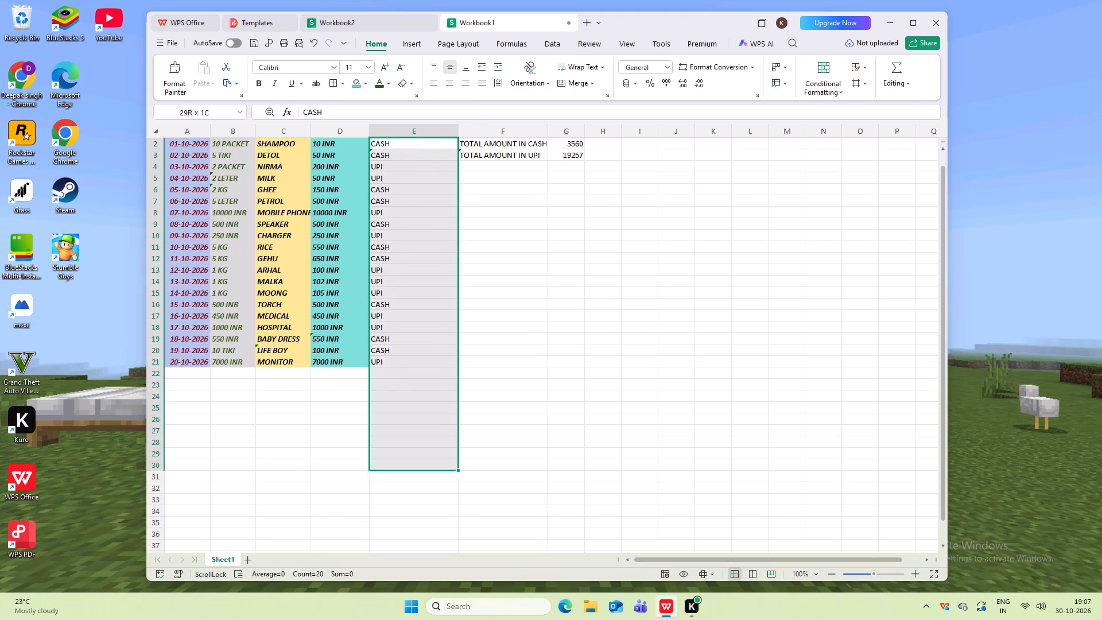
{"action": "left_click_drag", "start_coordinate": [399, 442], "coordinate": [397, 365]}
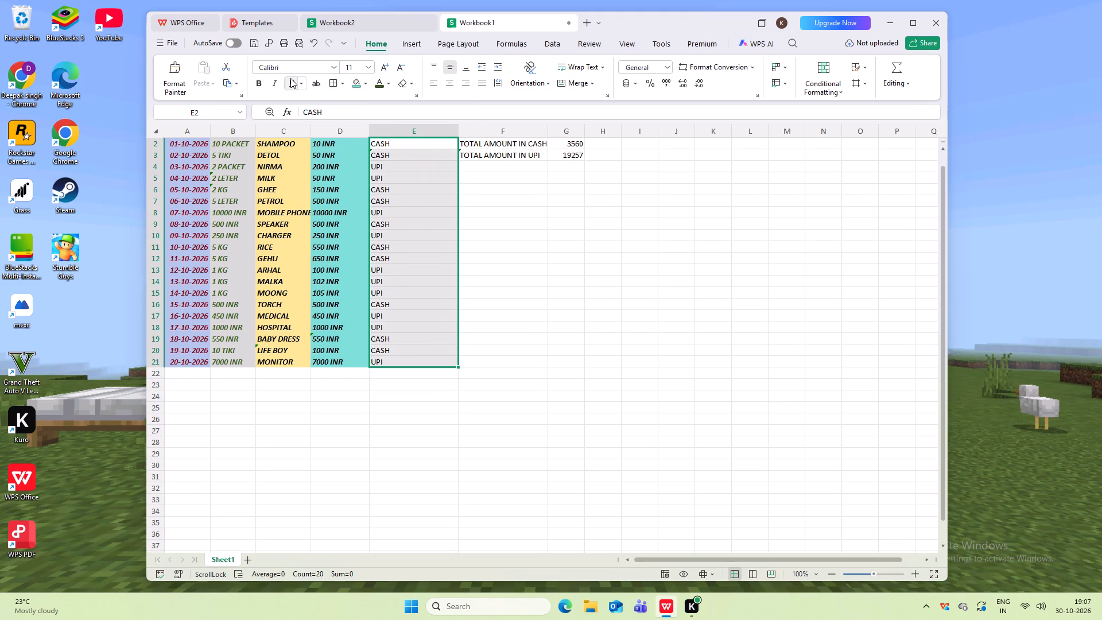
{"action": "left_click", "coordinate": [257, 82]}
{"action": "left_click", "coordinate": [271, 82]}
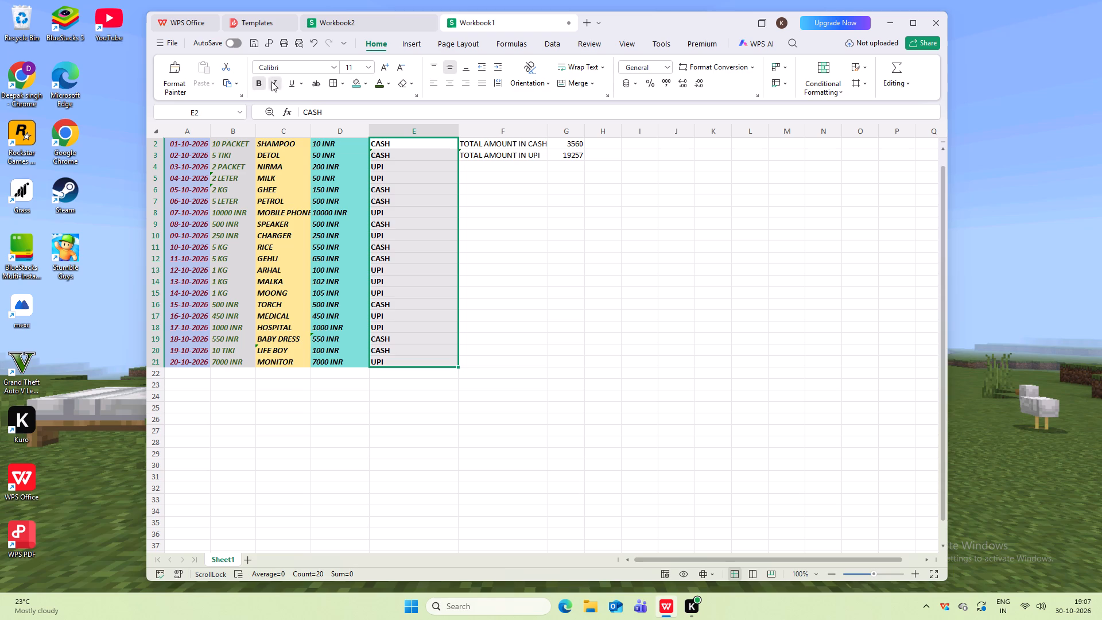
{"action": "left_click", "coordinate": [366, 82]}
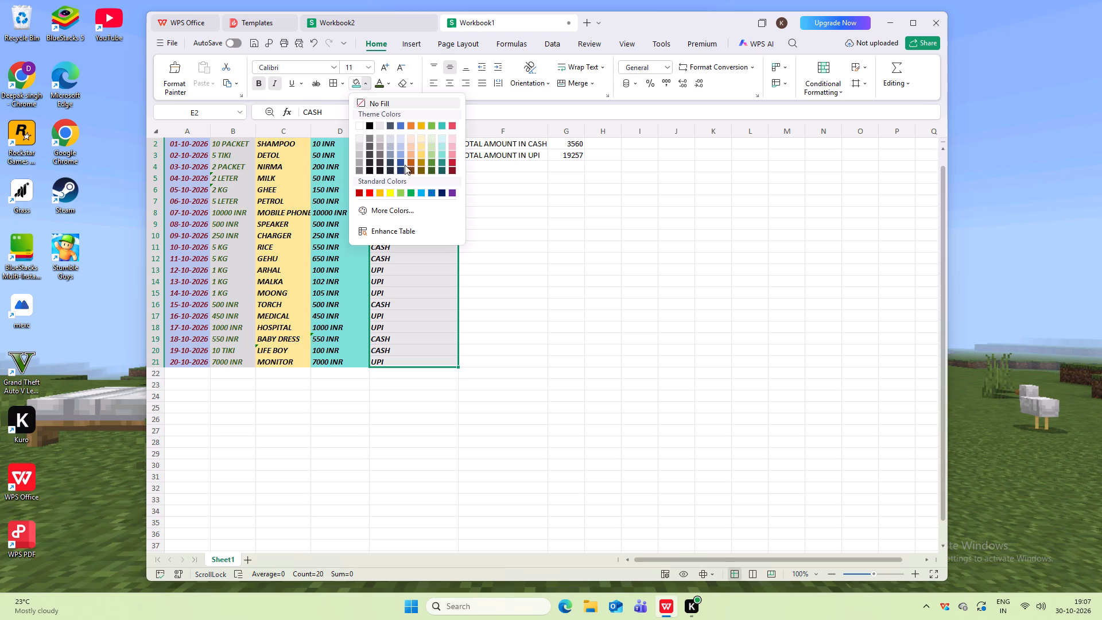
{"action": "left_click", "coordinate": [378, 137]}
{"action": "left_click", "coordinate": [488, 250]}
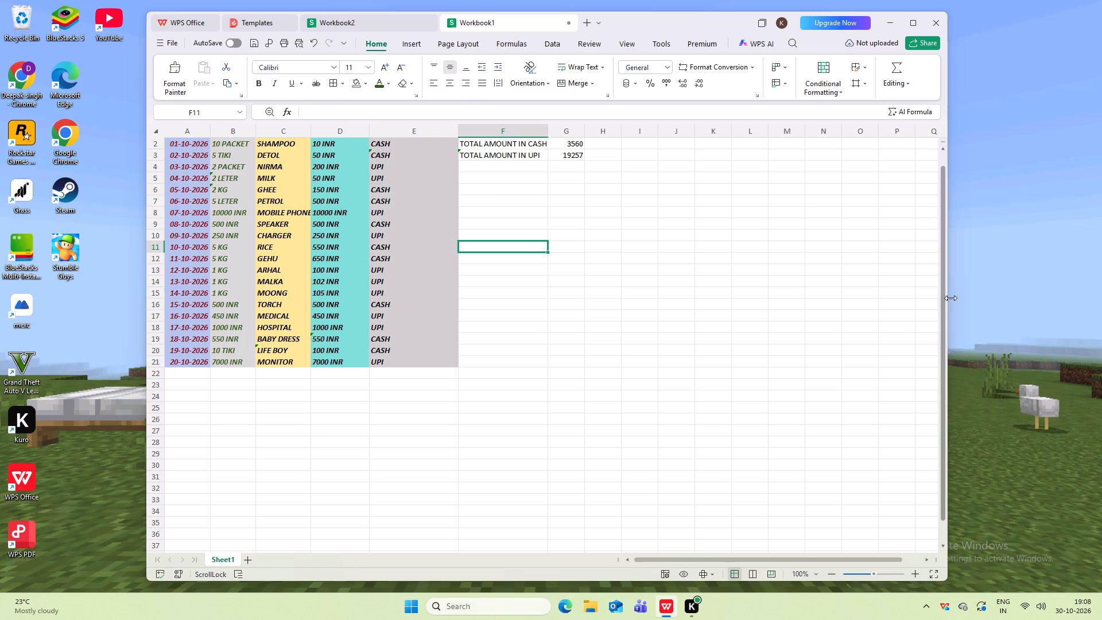
{"action": "left_click_drag", "start_coordinate": [942, 313], "coordinate": [940, 226]}
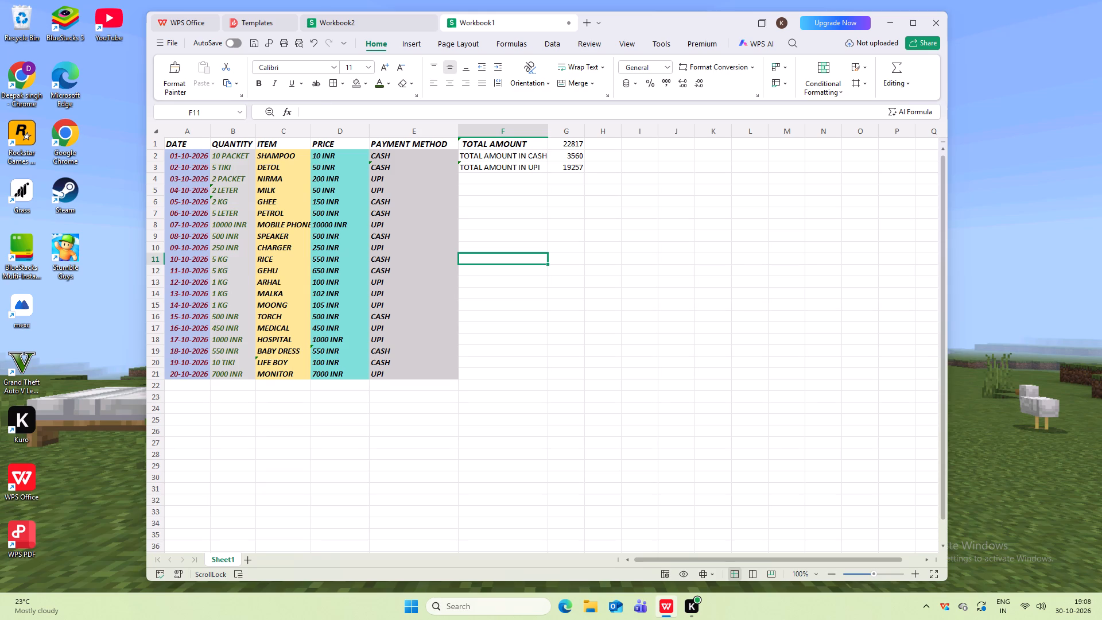
Fill the total labels in F1 to F3 with the palest turquoise theme colour.
{"action": "left_click_drag", "start_coordinate": [461, 141], "coordinate": [507, 169]}
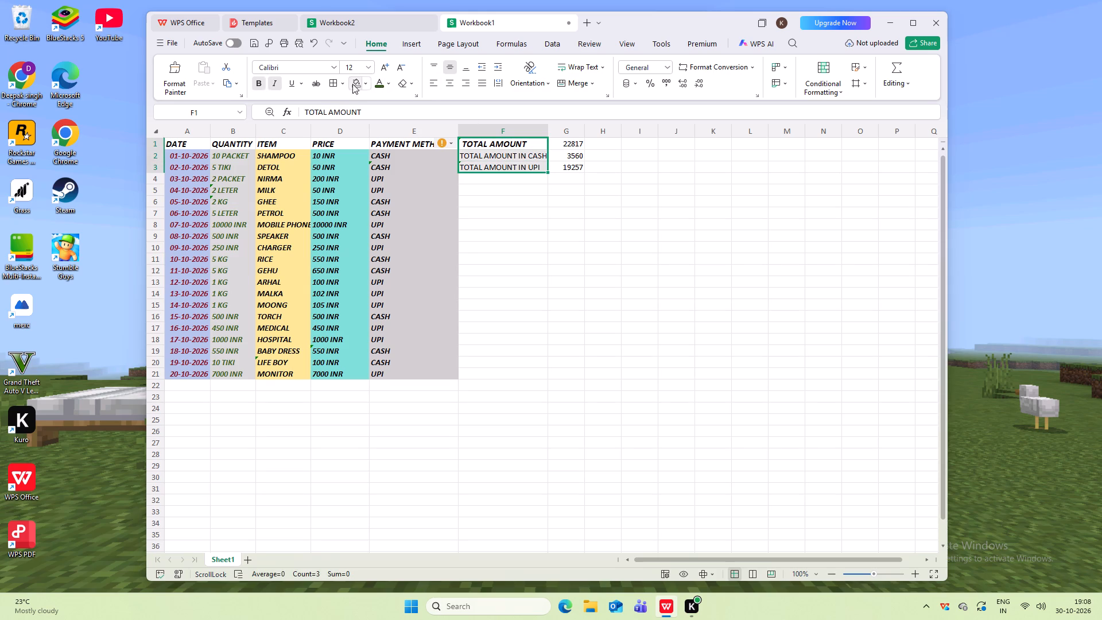
{"action": "left_click", "coordinate": [365, 79]}
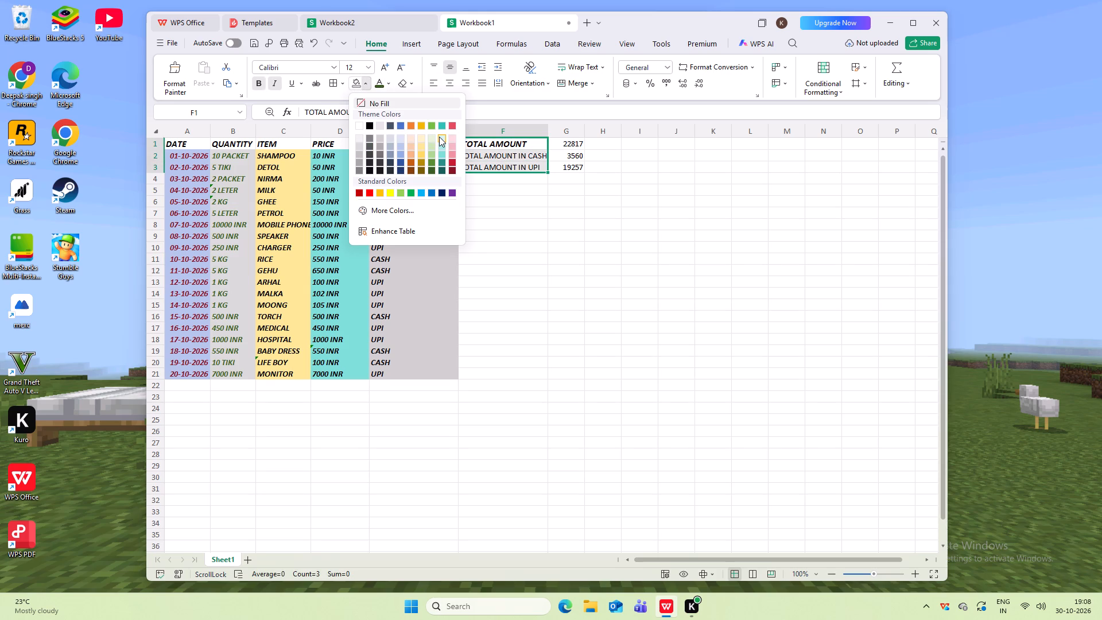
{"action": "left_click", "coordinate": [439, 137]}
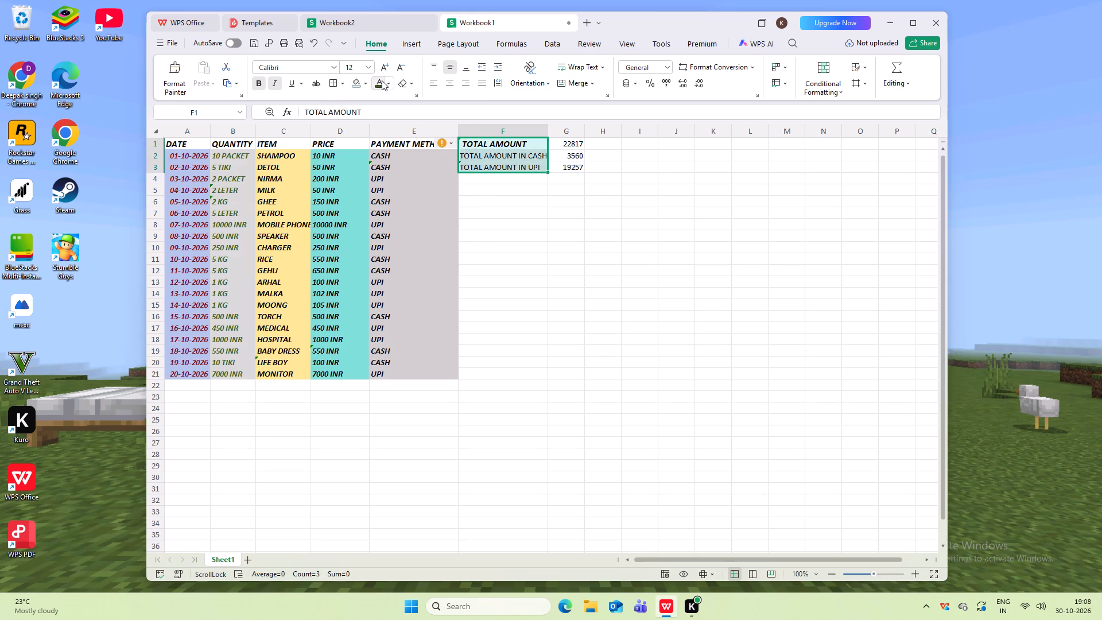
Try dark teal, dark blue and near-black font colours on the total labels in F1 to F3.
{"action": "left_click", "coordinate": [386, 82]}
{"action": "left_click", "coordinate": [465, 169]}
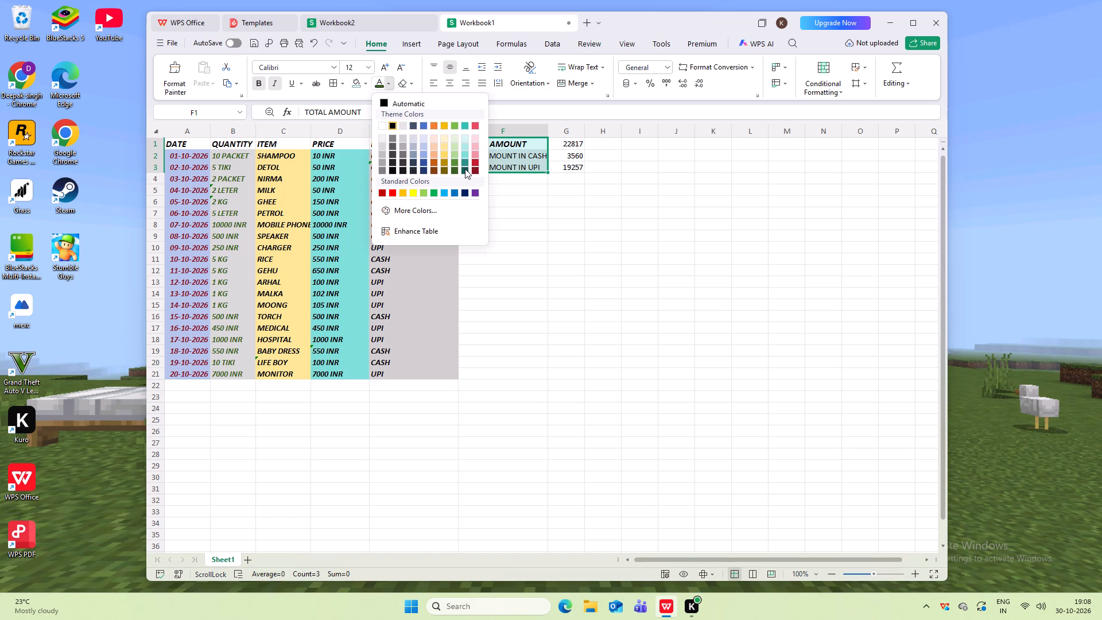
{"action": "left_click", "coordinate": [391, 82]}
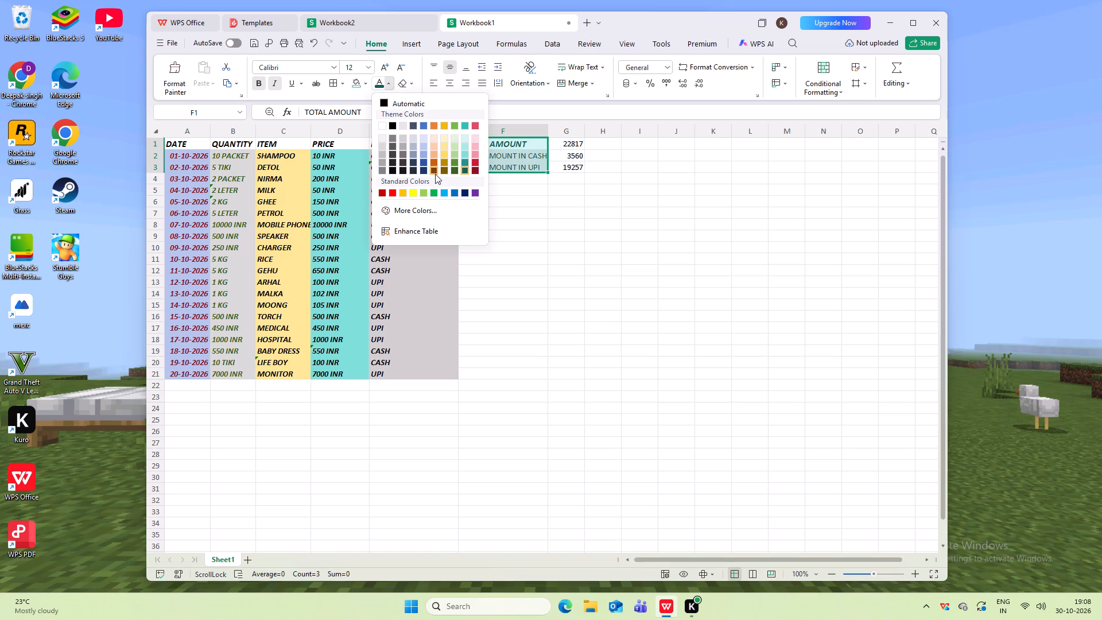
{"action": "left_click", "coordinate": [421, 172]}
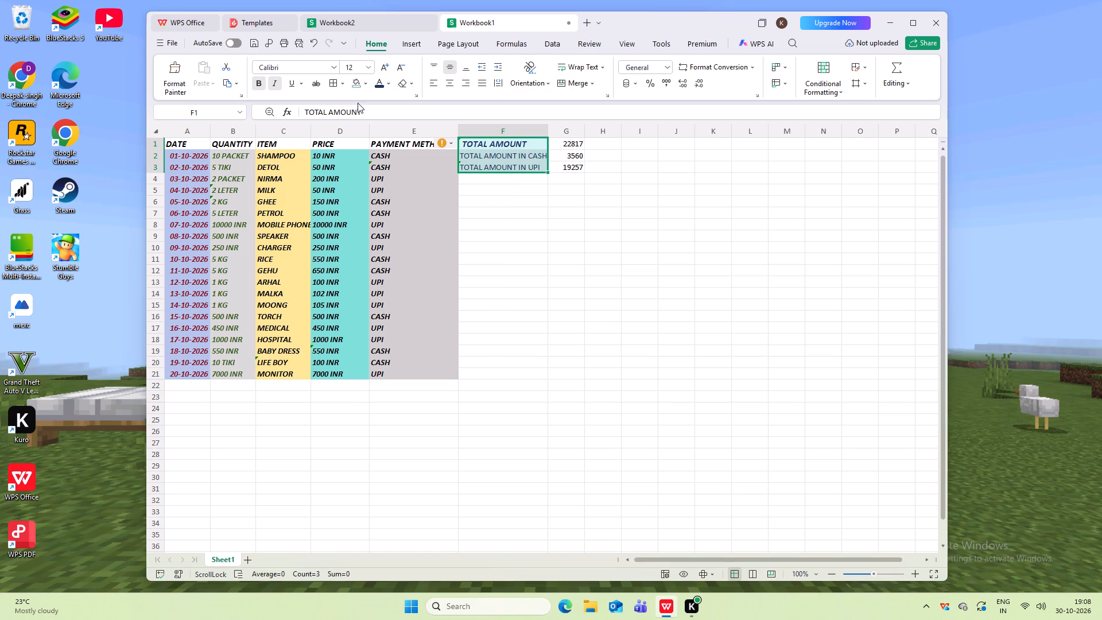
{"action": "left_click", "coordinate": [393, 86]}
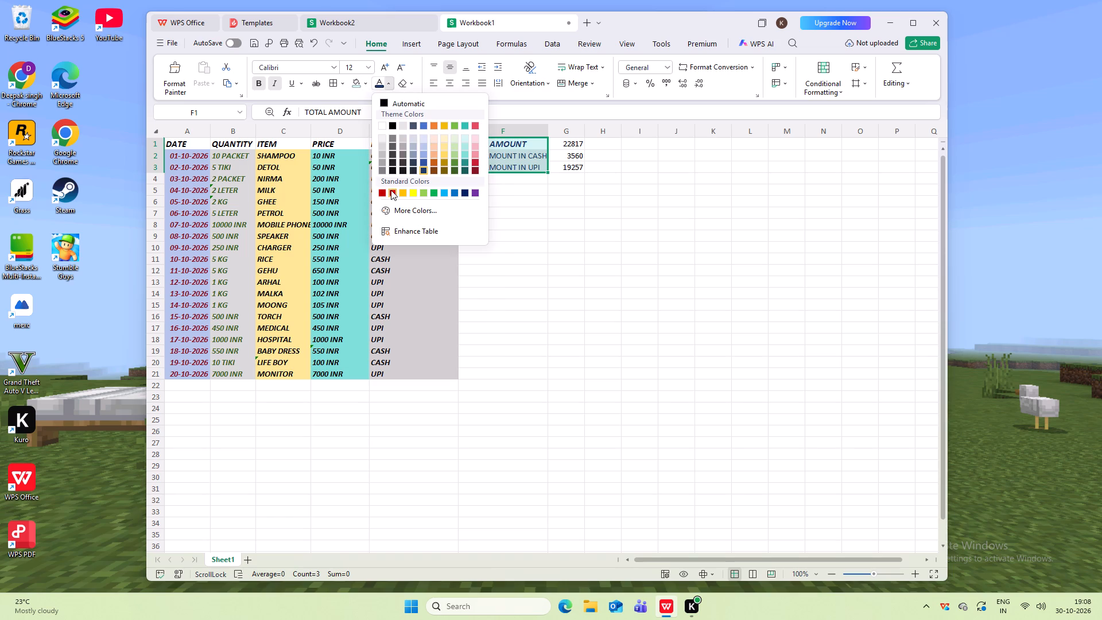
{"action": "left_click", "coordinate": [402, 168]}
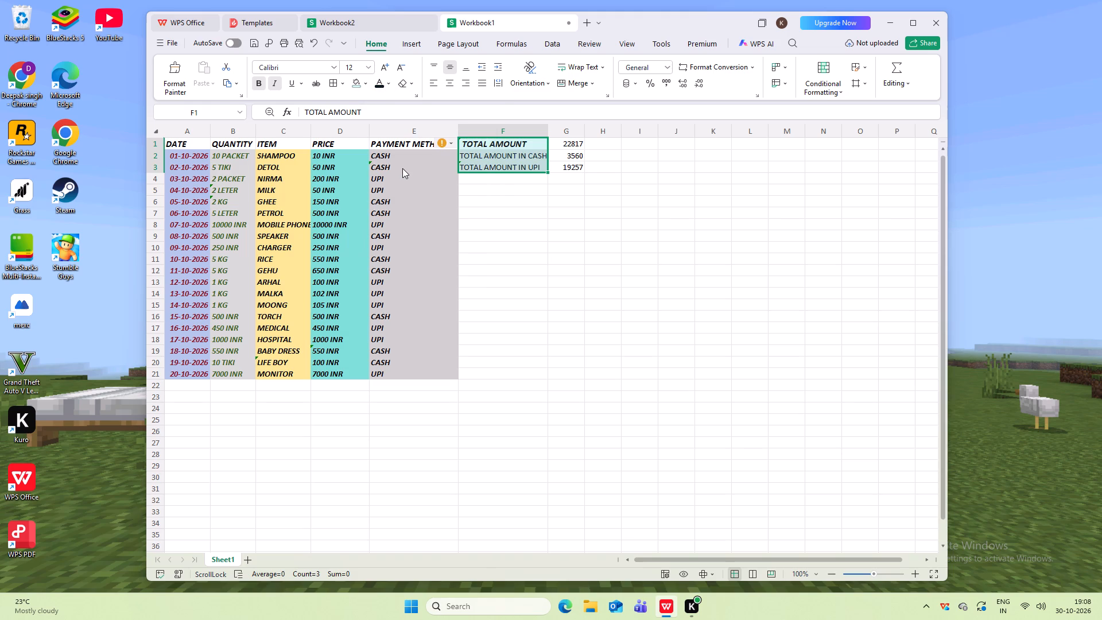
Set the font colour of the total labels in F1 to F3 to dark red.
{"action": "left_click", "coordinate": [389, 83]}
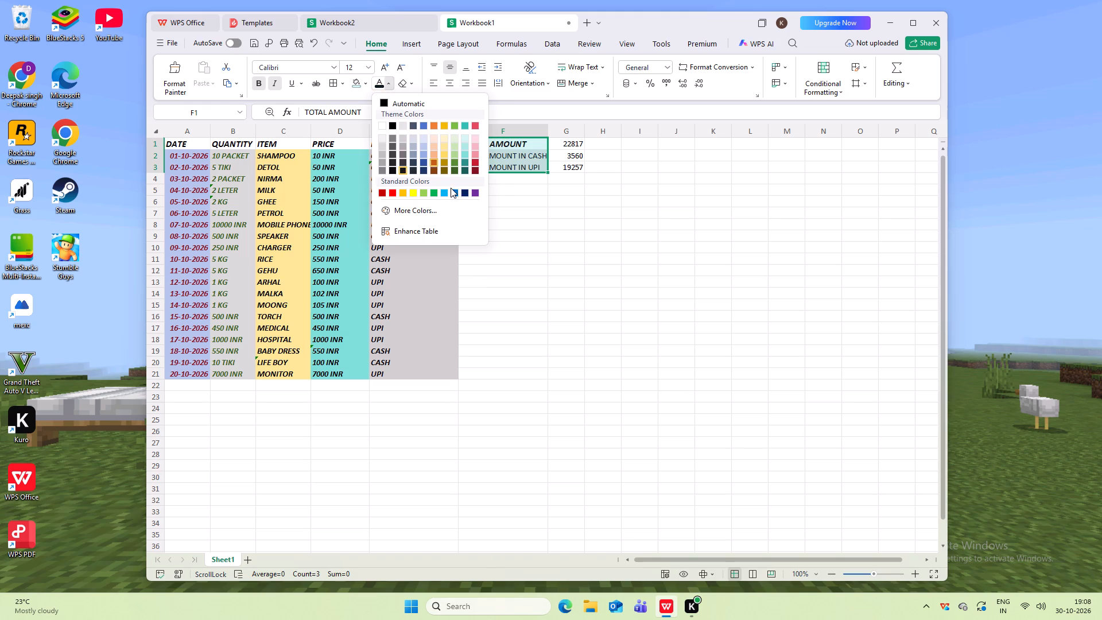
{"action": "left_click", "coordinate": [475, 170]}
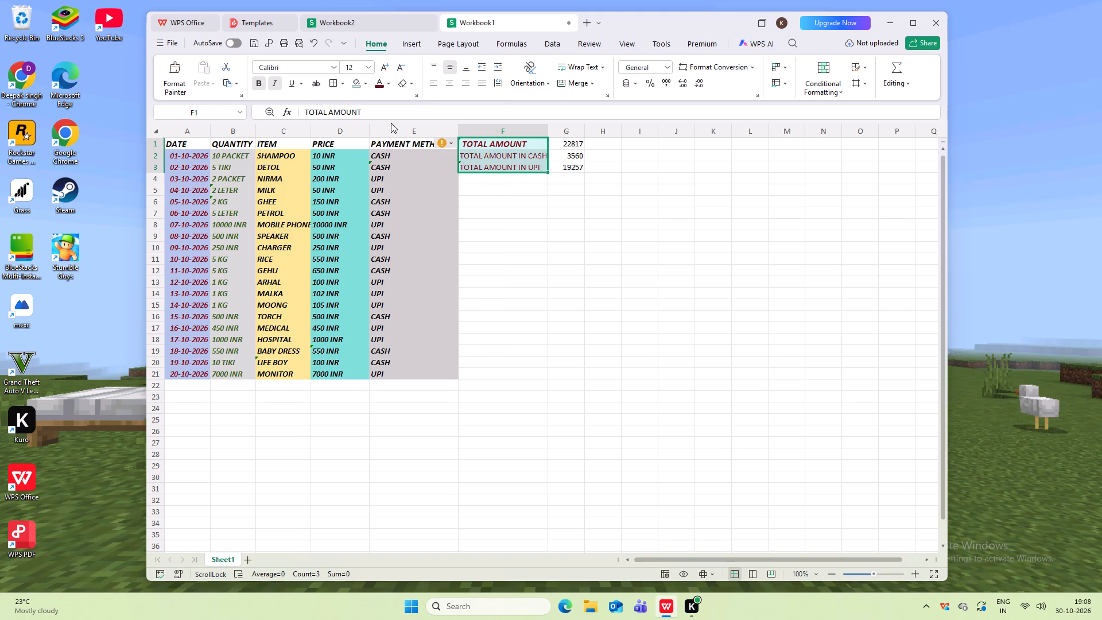
{"action": "left_click", "coordinate": [478, 233]}
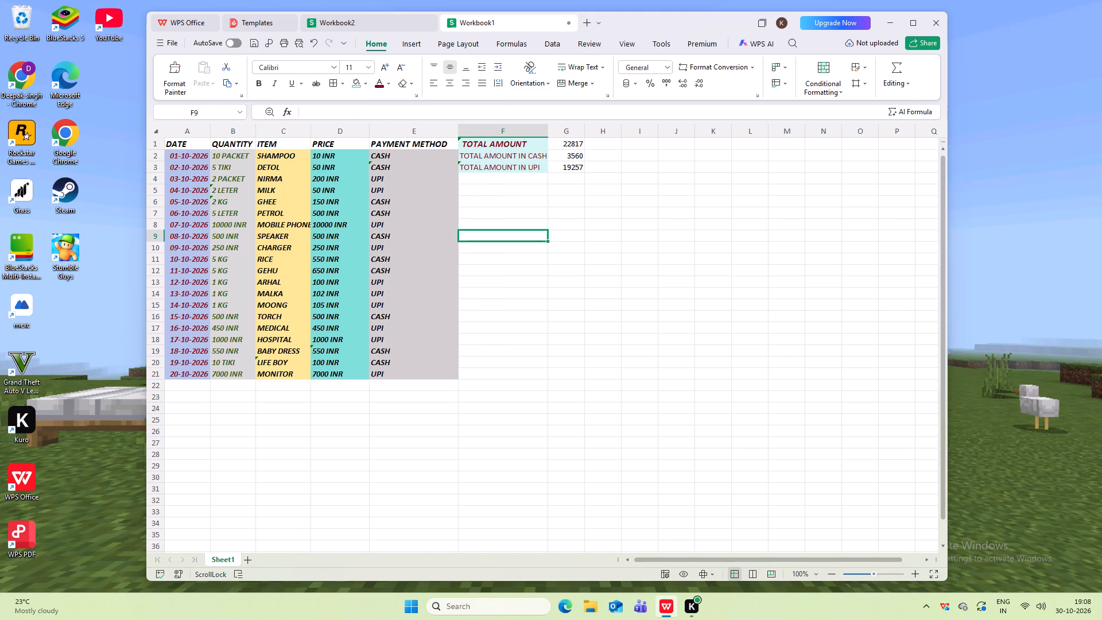
Make the cash and UPI total labels in F2 and F3 bold and italic.
{"action": "left_click_drag", "start_coordinate": [463, 154], "coordinate": [519, 165]}
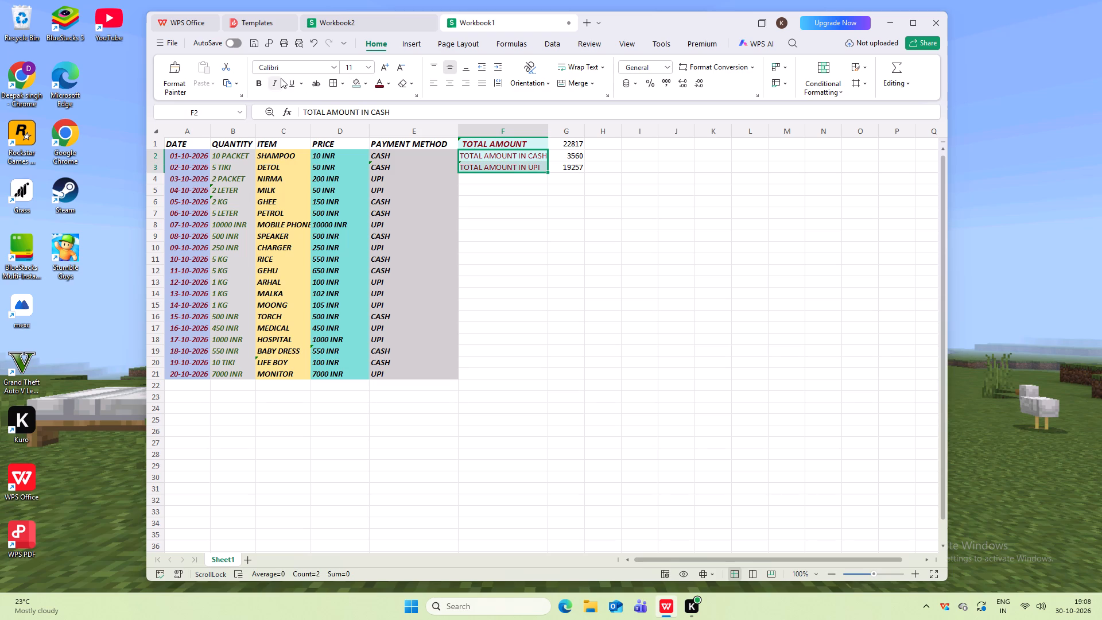
{"action": "left_click", "coordinate": [265, 81]}
{"action": "left_click", "coordinate": [274, 87]}
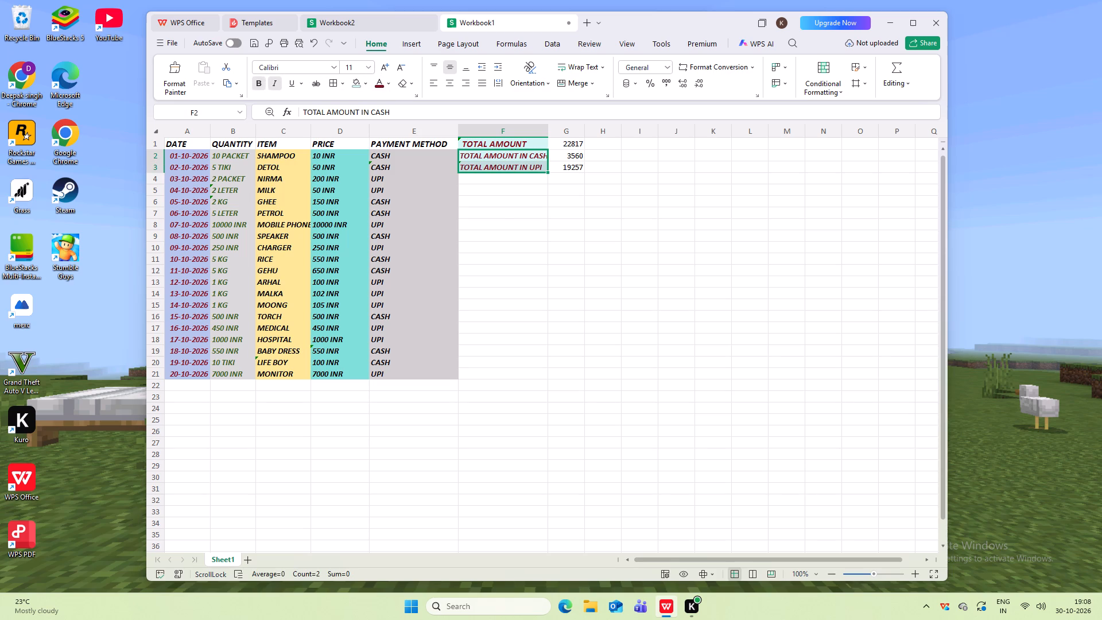
{"action": "left_click", "coordinate": [463, 234]}
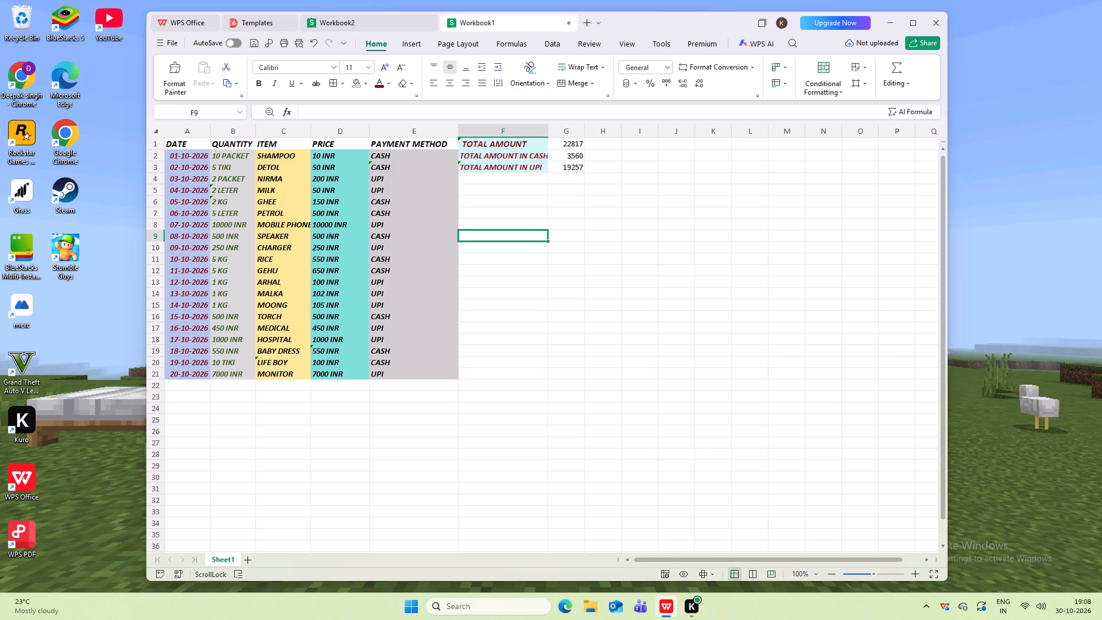
Make the total amounts in G1 to G3 bold italic with a light blue-grey fill.
{"action": "left_click_drag", "start_coordinate": [550, 142], "coordinate": [568, 168]}
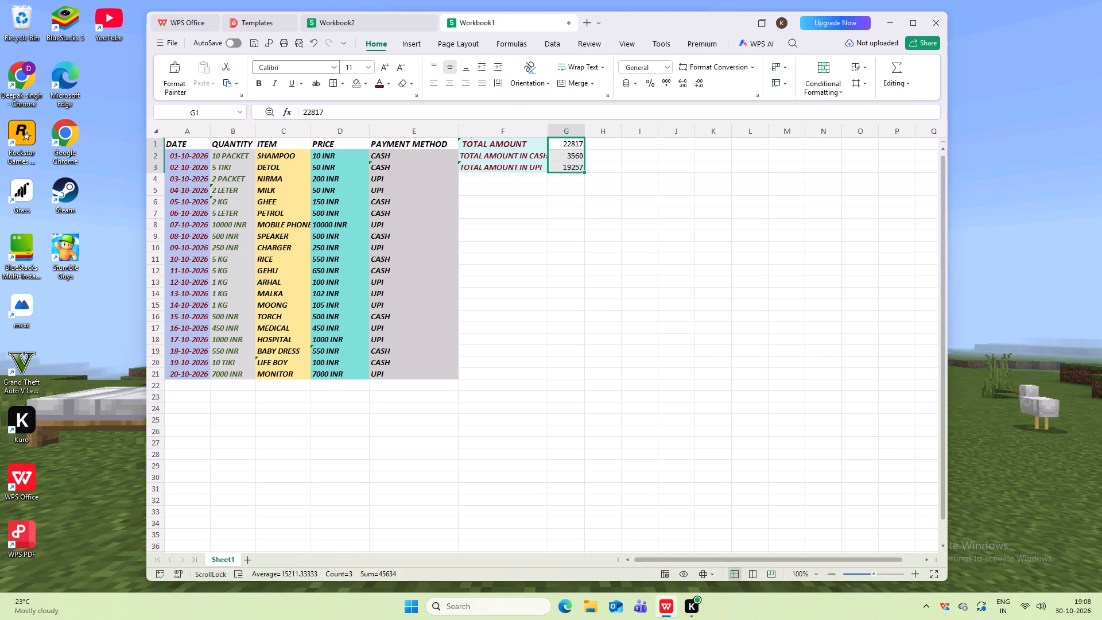
{"action": "left_click", "coordinate": [259, 82]}
{"action": "left_click", "coordinate": [281, 81]}
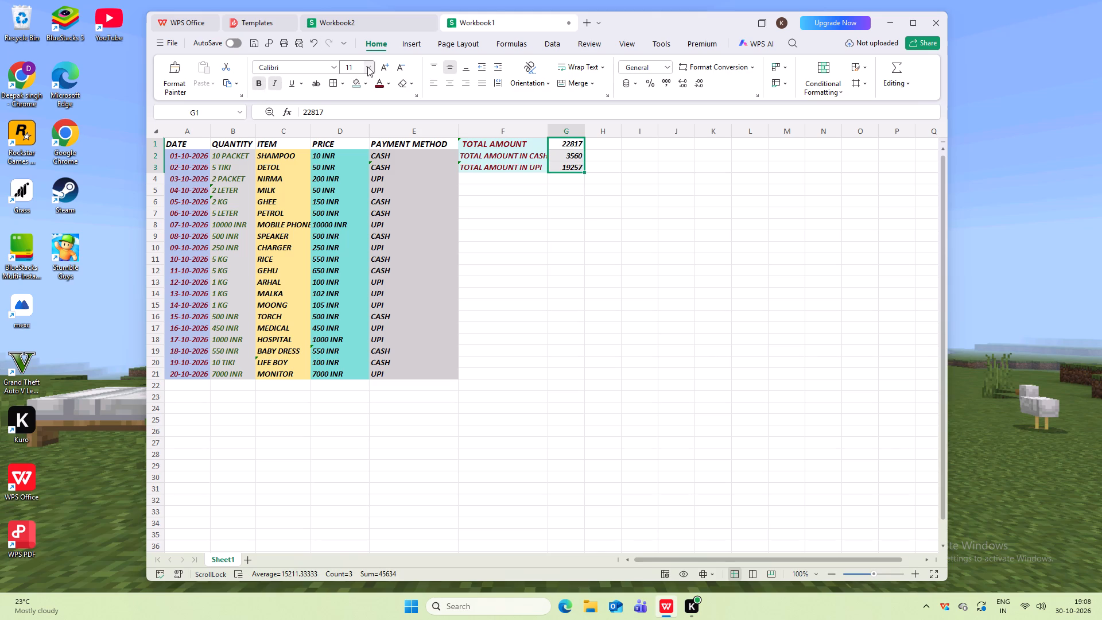
{"action": "left_click", "coordinate": [368, 83]}
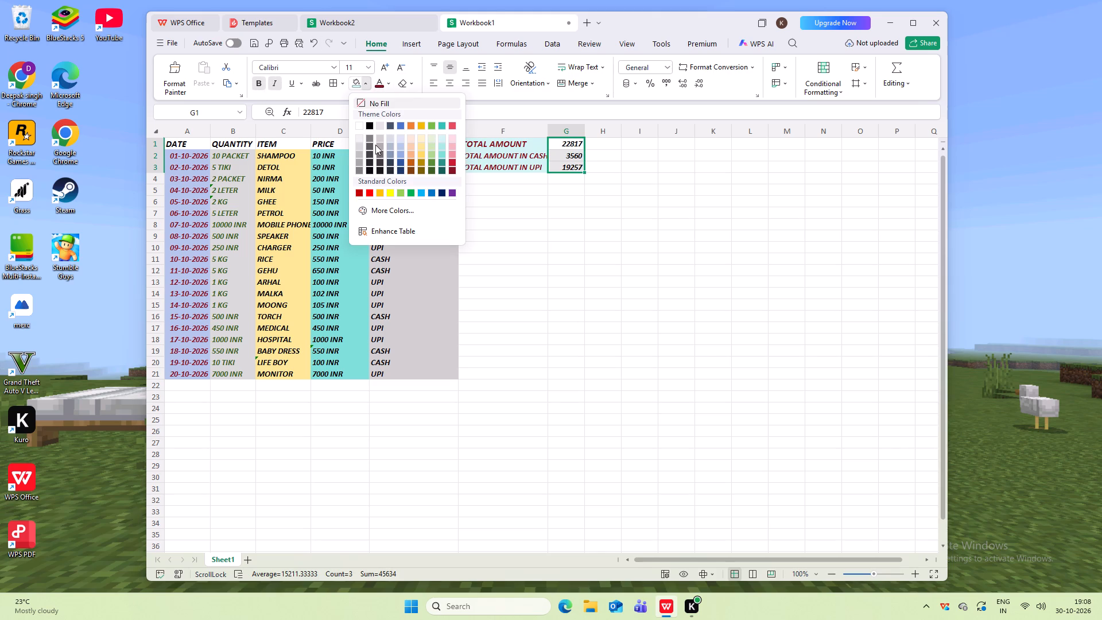
{"action": "left_click", "coordinate": [387, 138]}
{"action": "left_click", "coordinate": [517, 220]}
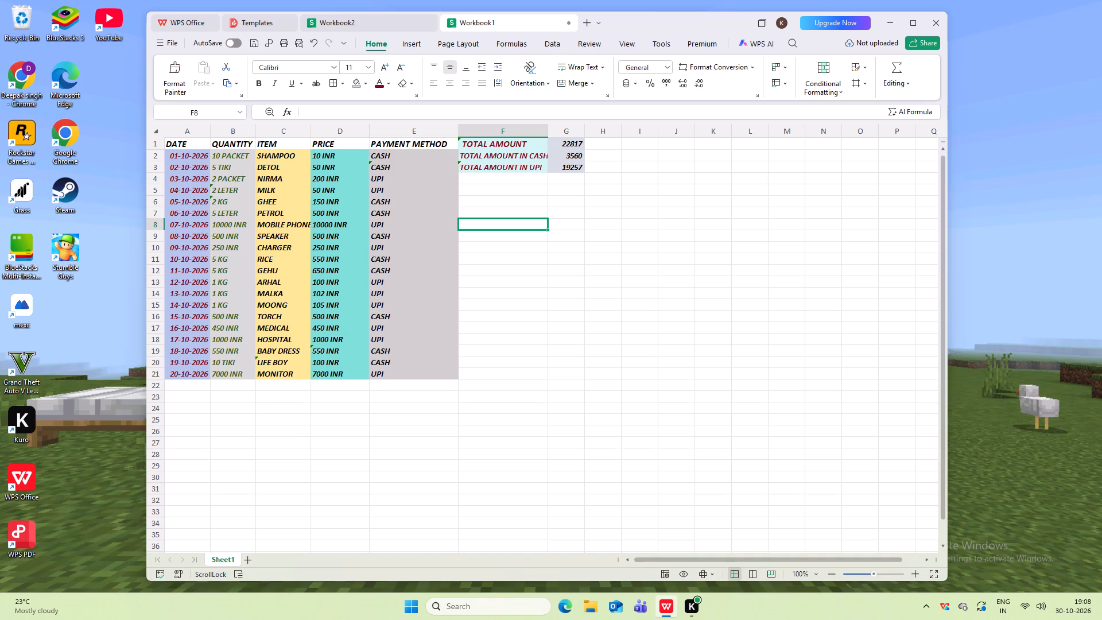
Set the font colour of the item names in C2 to C21 to the darkest blue-grey theme colour.
{"action": "left_click_drag", "start_coordinate": [263, 152], "coordinate": [294, 179]}
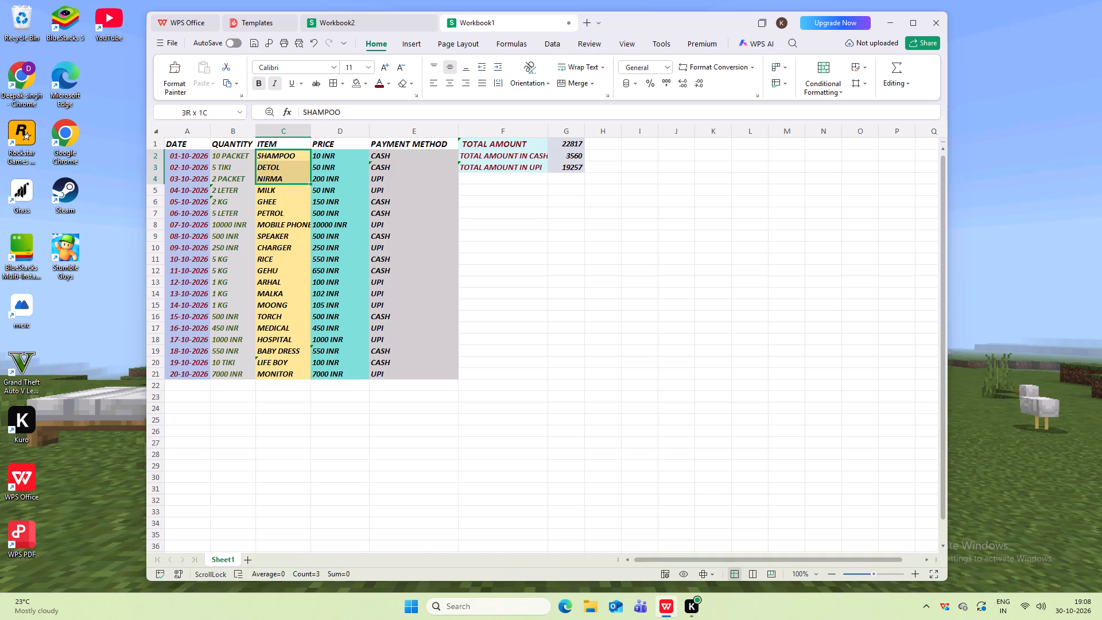
{"action": "left_click_drag", "start_coordinate": [294, 179], "coordinate": [297, 375]}
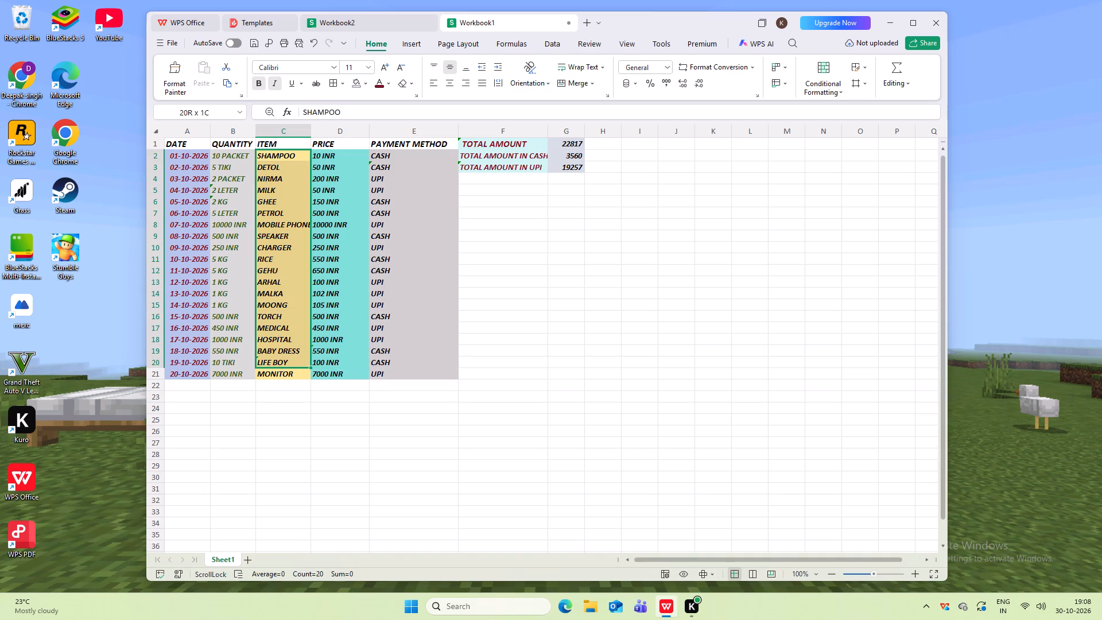
{"action": "left_click_drag", "start_coordinate": [297, 375], "coordinate": [297, 376]}
{"action": "left_click", "coordinate": [387, 82]}
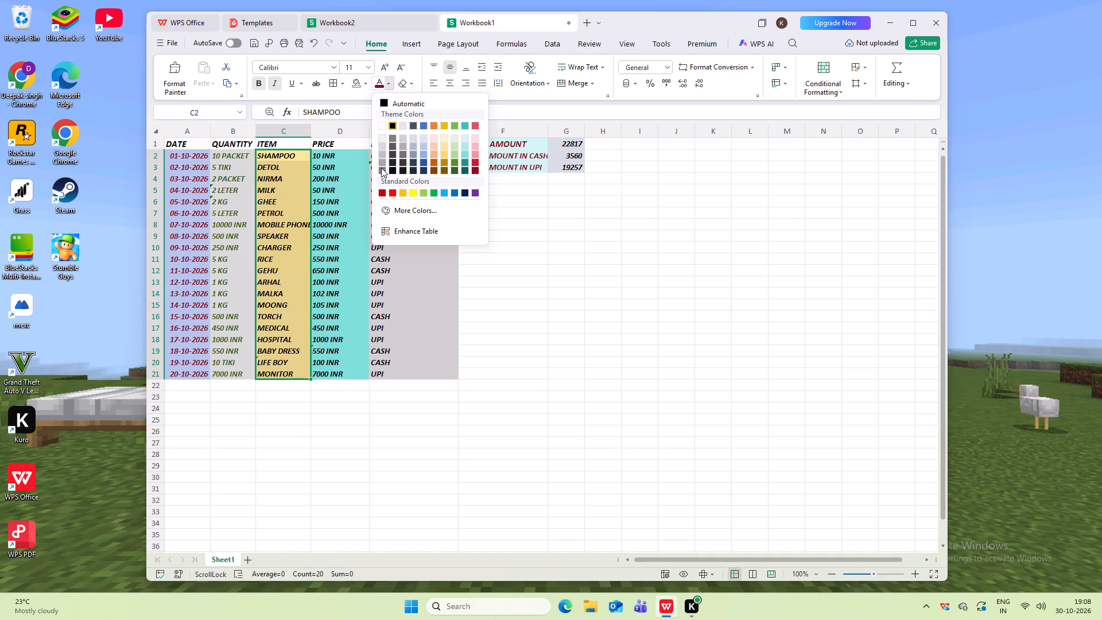
{"action": "left_click", "coordinate": [413, 170]}
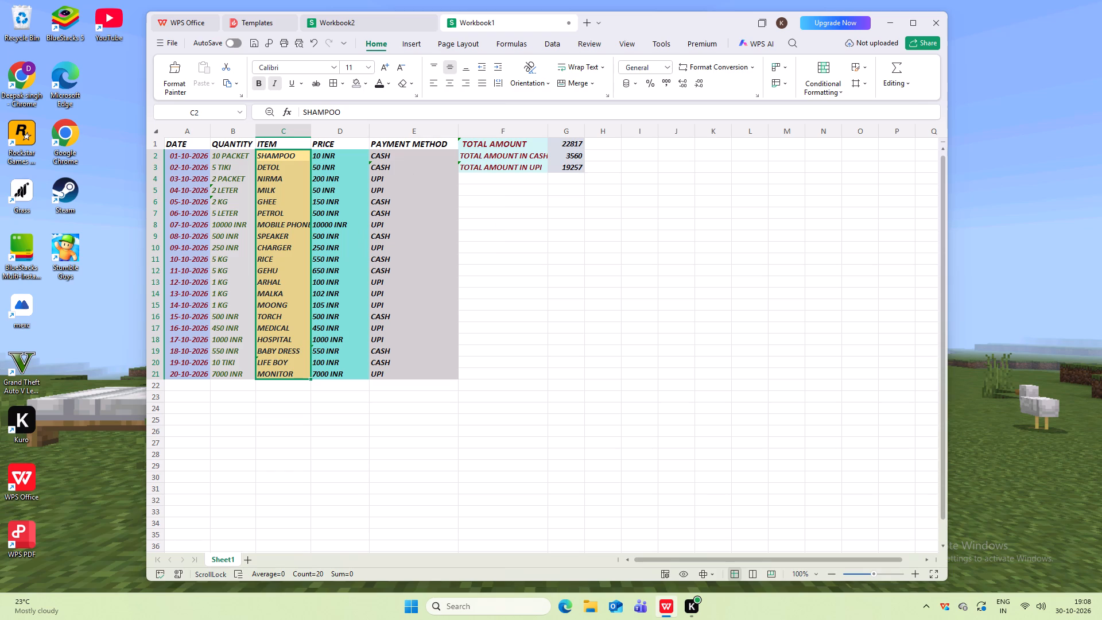
{"action": "left_click", "coordinate": [386, 84]}
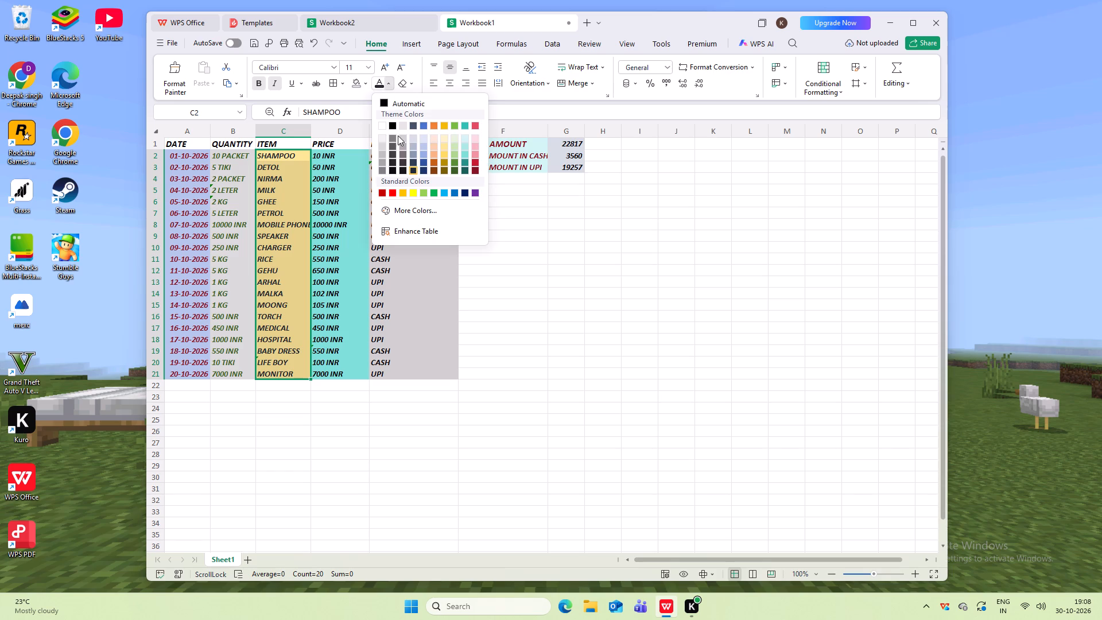
{"action": "left_click", "coordinate": [366, 250]}
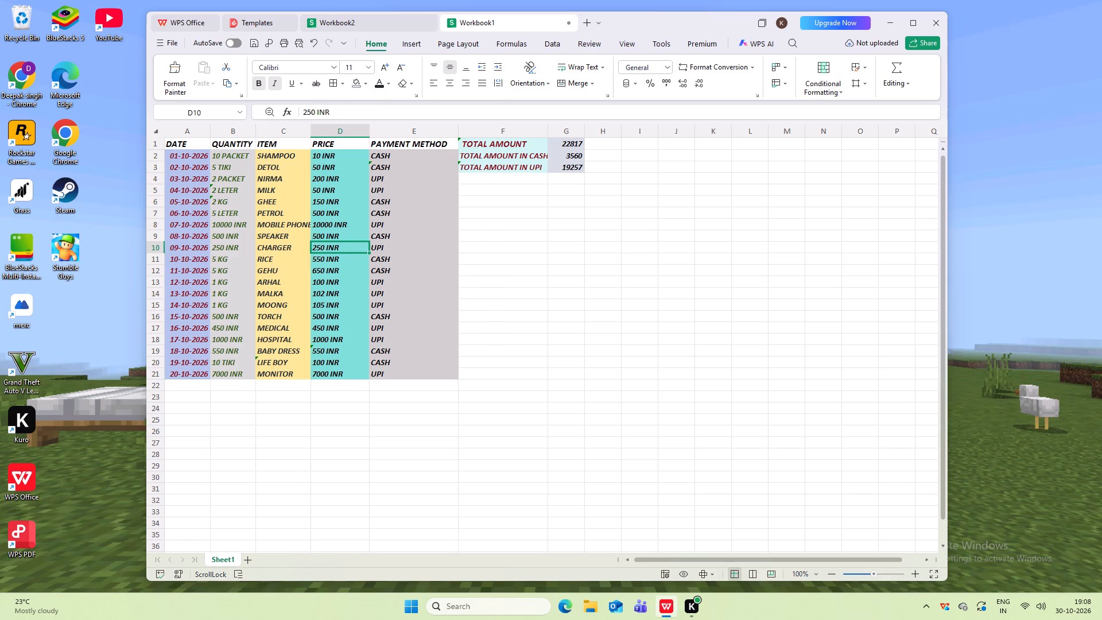
Set the font colour of the prices in D2 to D21 to the second-darkest red theme colour.
{"action": "left_click_drag", "start_coordinate": [316, 151], "coordinate": [355, 372]}
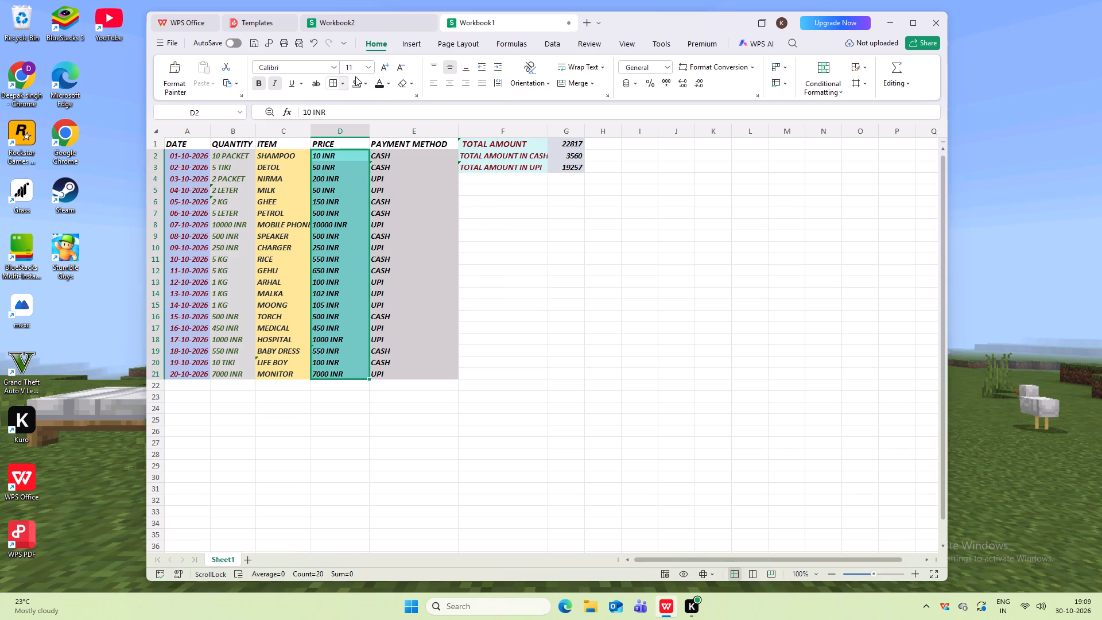
{"action": "left_click", "coordinate": [392, 80]}
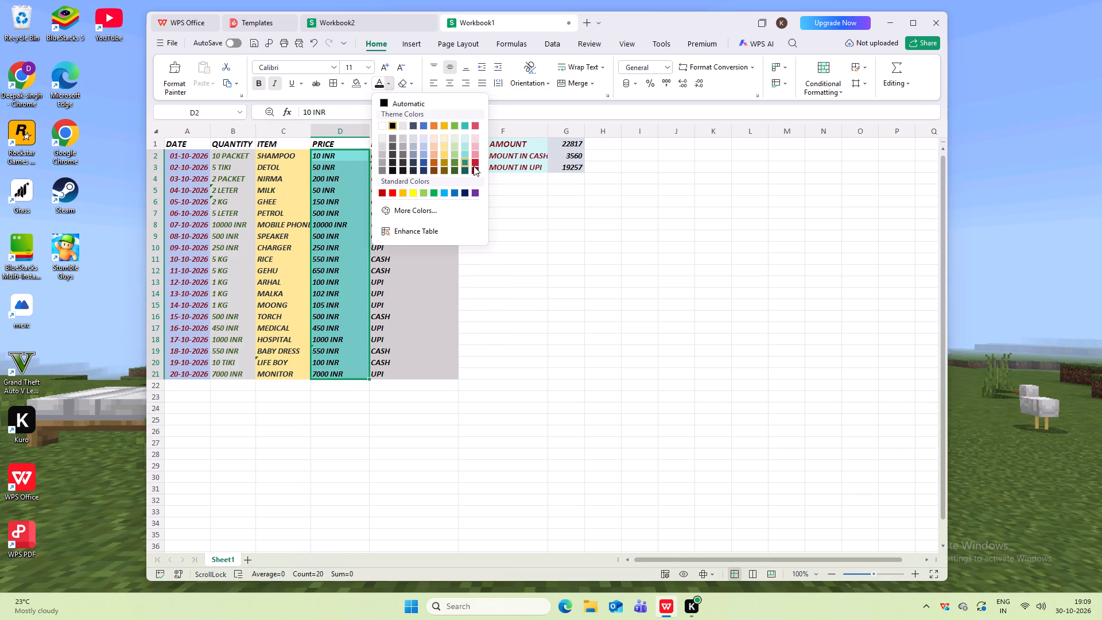
{"action": "left_click", "coordinate": [468, 169]}
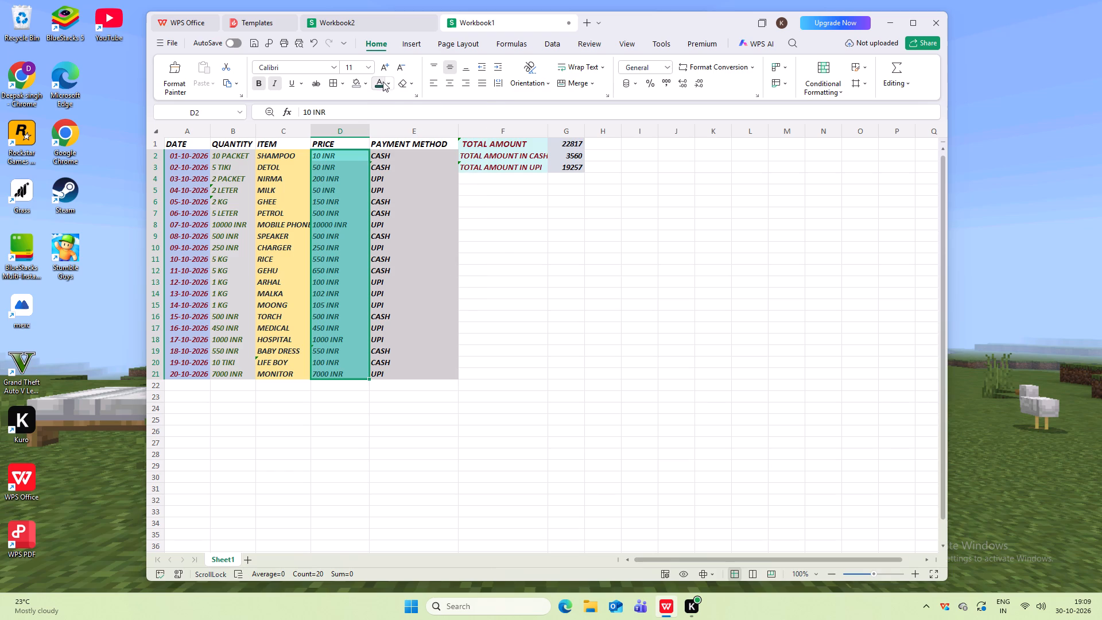
{"action": "left_click", "coordinate": [387, 79]}
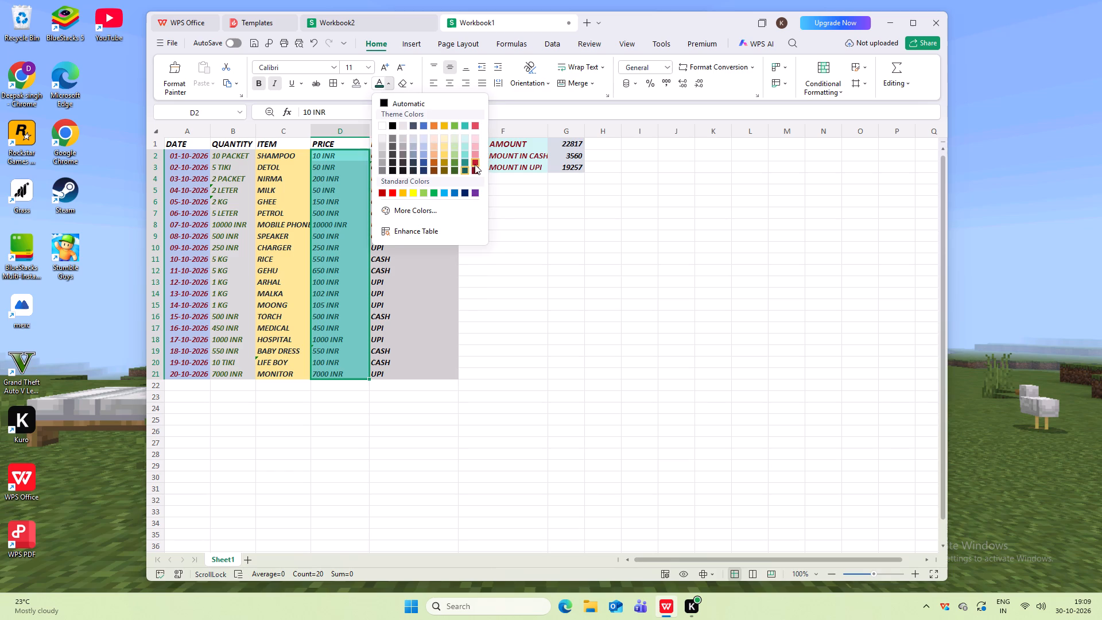
{"action": "left_click", "coordinate": [475, 164]}
Set the font colour of the payment methods in E2 to E21 to the darkest red theme colour.
{"action": "left_click_drag", "start_coordinate": [383, 153], "coordinate": [415, 301]}
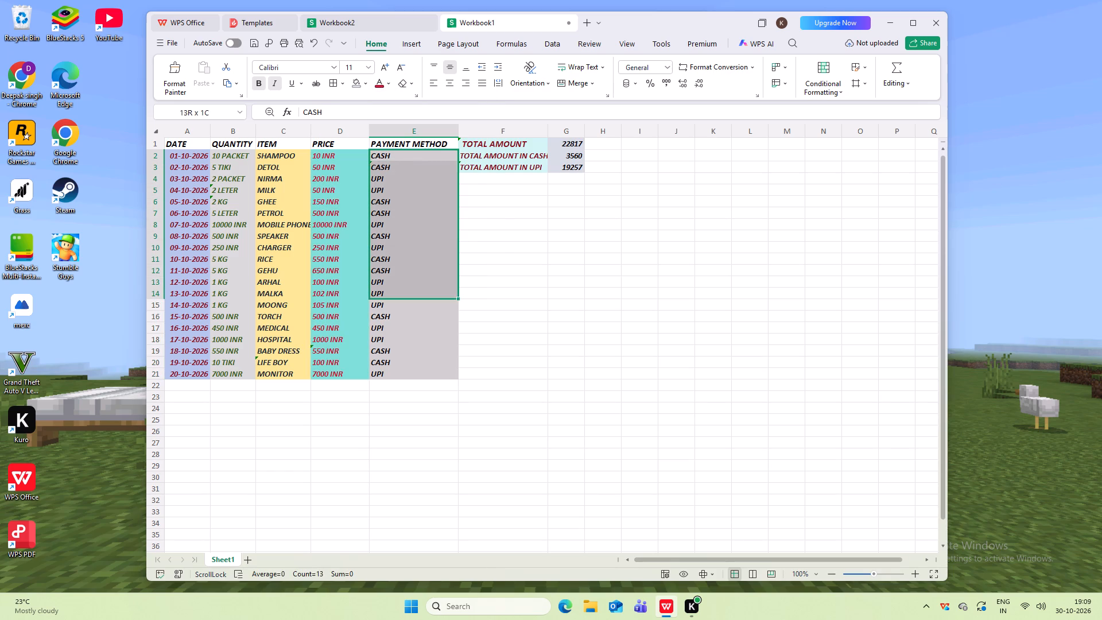
{"action": "left_click_drag", "start_coordinate": [415, 301], "coordinate": [426, 376]}
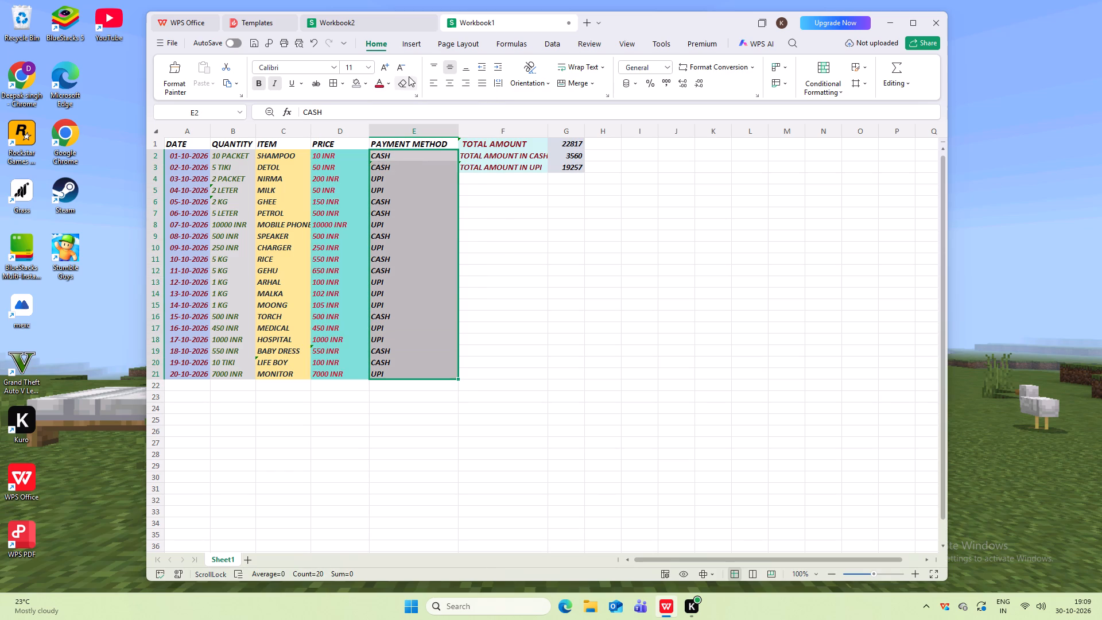
{"action": "left_click", "coordinate": [386, 79]}
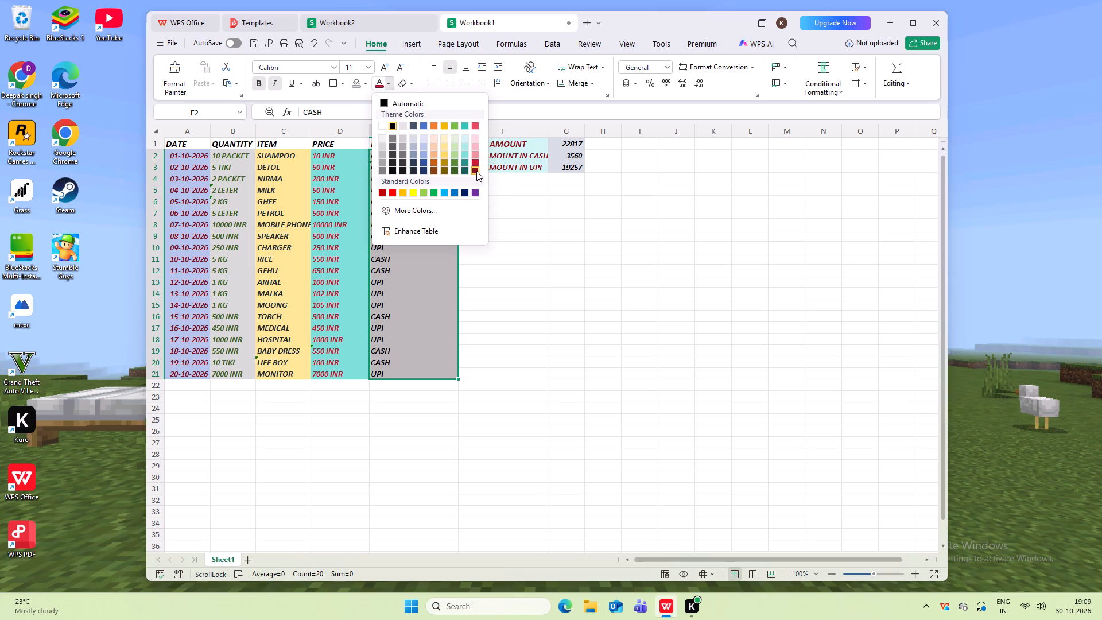
{"action": "left_click", "coordinate": [476, 171]}
{"action": "left_click", "coordinate": [493, 254]}
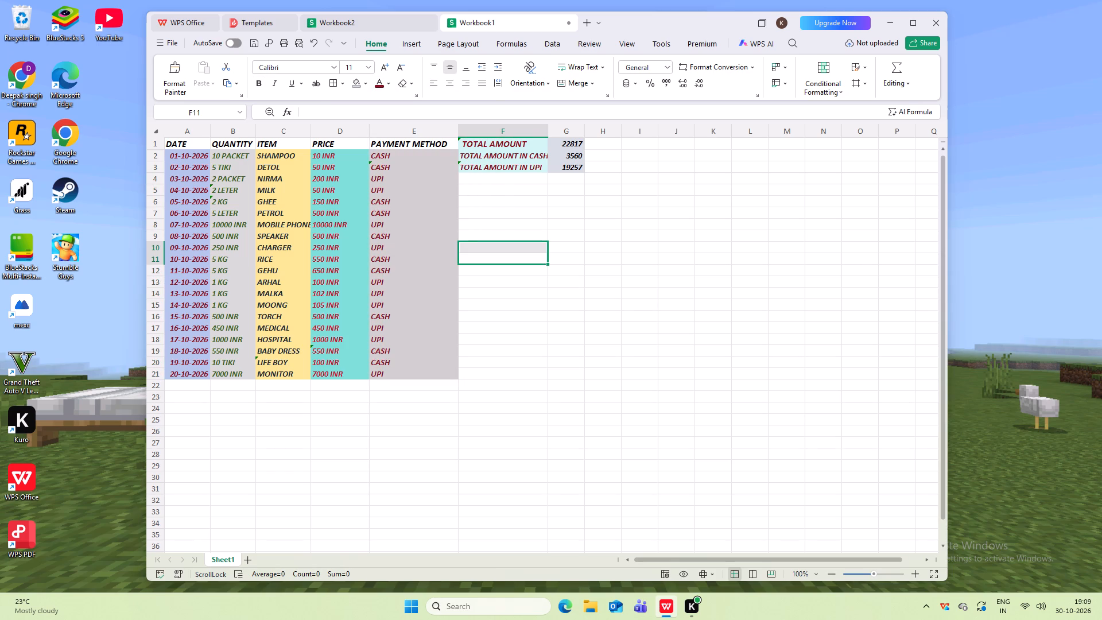
Set the font colour of the total amounts in G1 to G3 to the standard purple.
{"action": "left_click_drag", "start_coordinate": [552, 141], "coordinate": [564, 172]}
{"action": "left_click", "coordinate": [387, 86]}
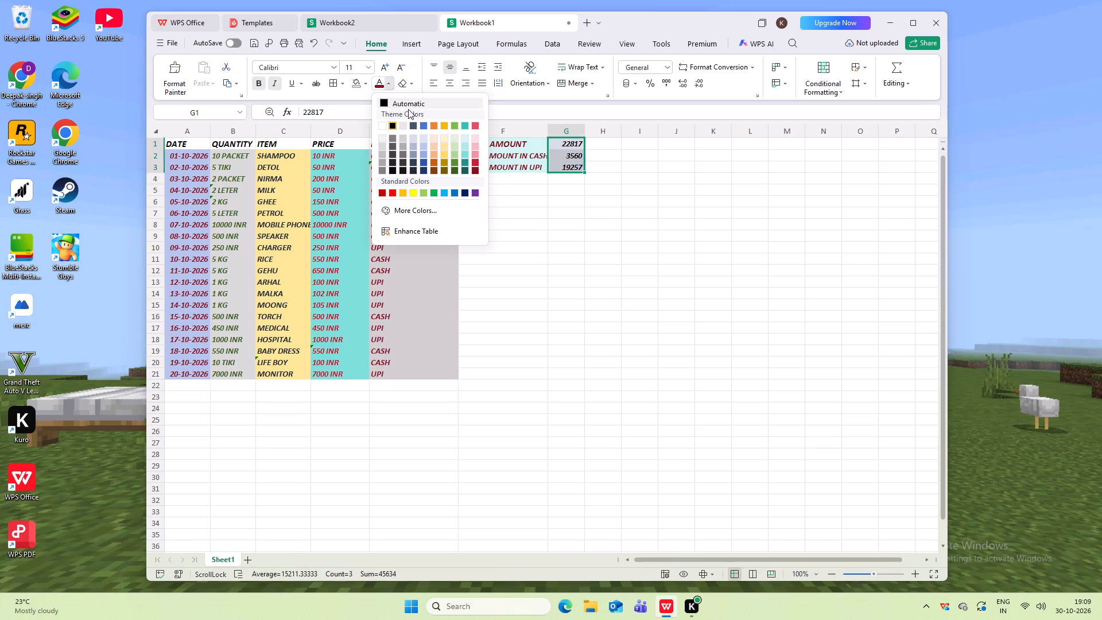
{"action": "left_click", "coordinate": [476, 191]}
{"action": "left_click", "coordinate": [476, 191]}
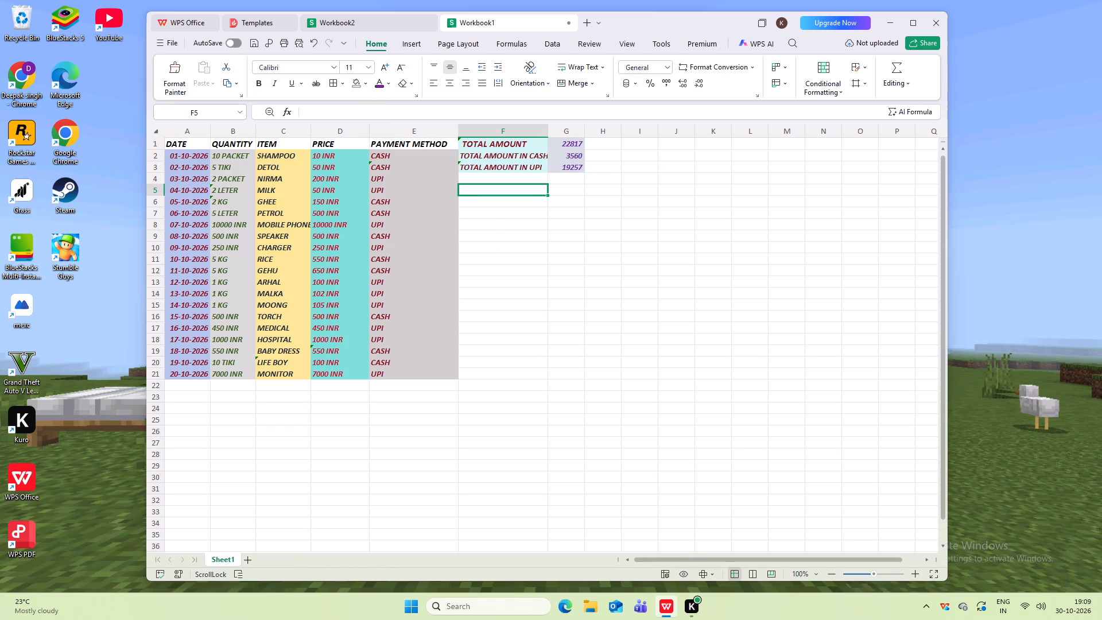
{"action": "left_click", "coordinate": [558, 237]}
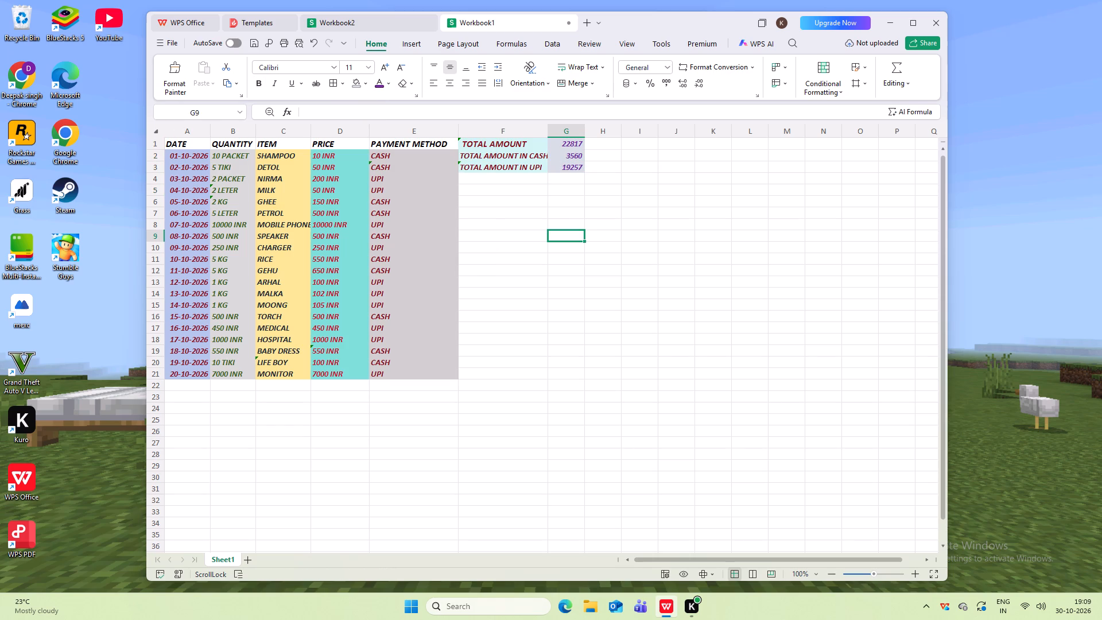
Switch to Workbook2, enter the heading RESULT in F1 and widen column F to about twice its width.
{"action": "left_click", "coordinate": [365, 7]}
{"action": "left_click", "coordinate": [387, 17]}
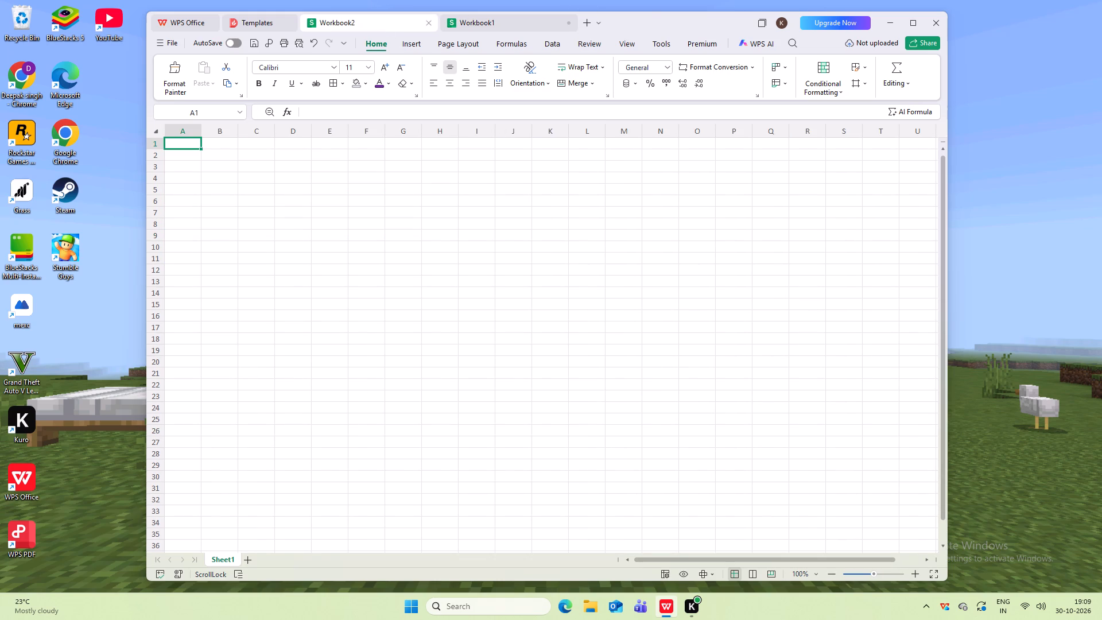
{"action": "left_click", "coordinate": [371, 142]}
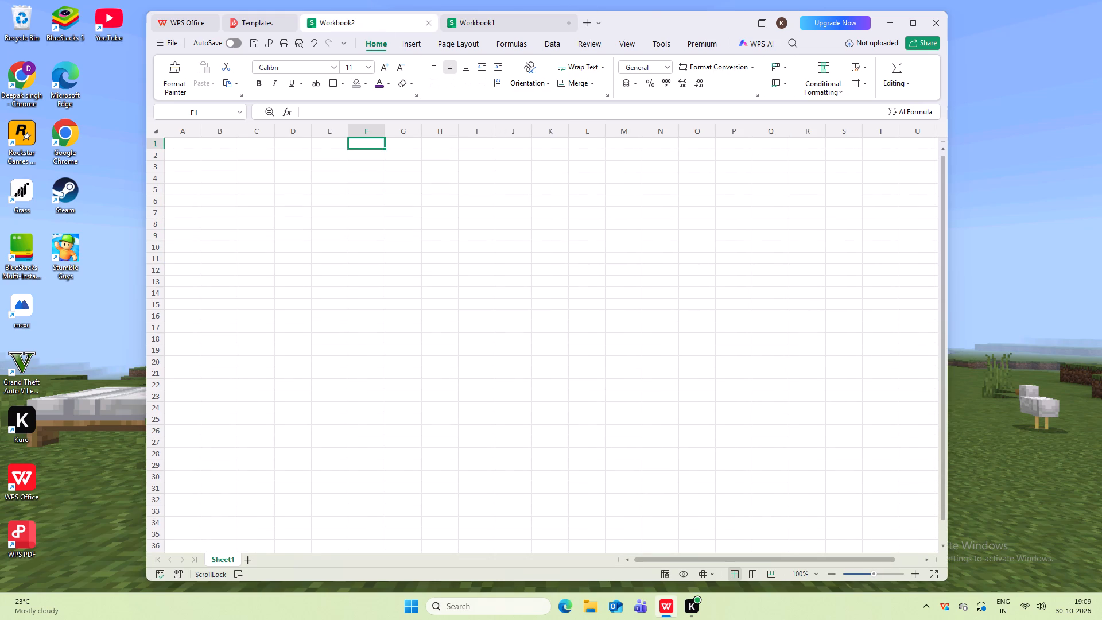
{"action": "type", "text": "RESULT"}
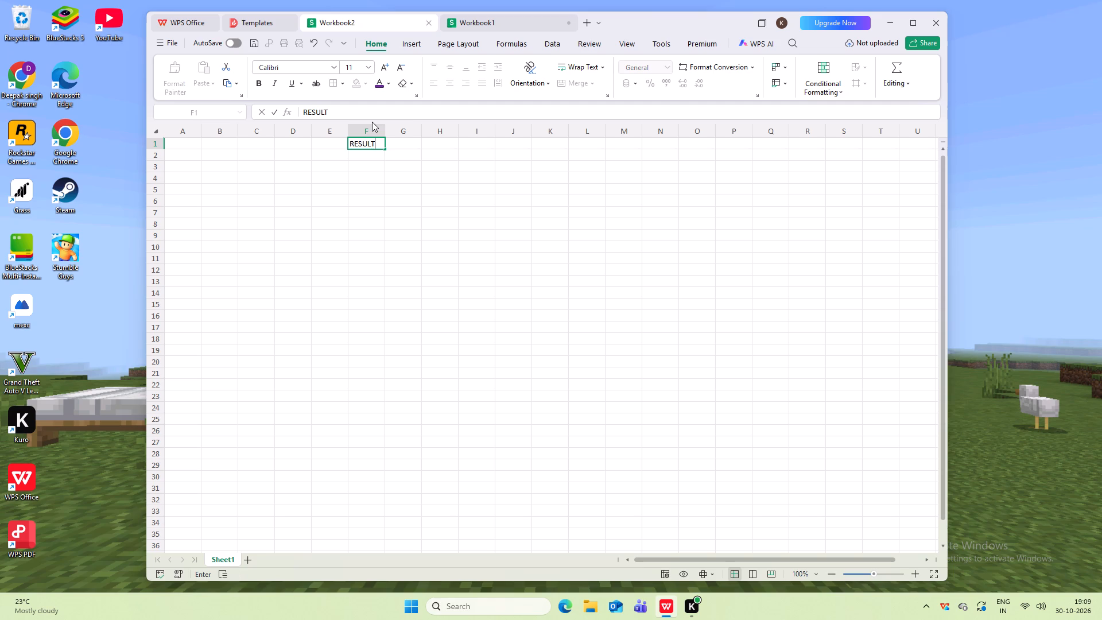
{"action": "left_click_drag", "start_coordinate": [385, 132], "coordinate": [416, 132]}
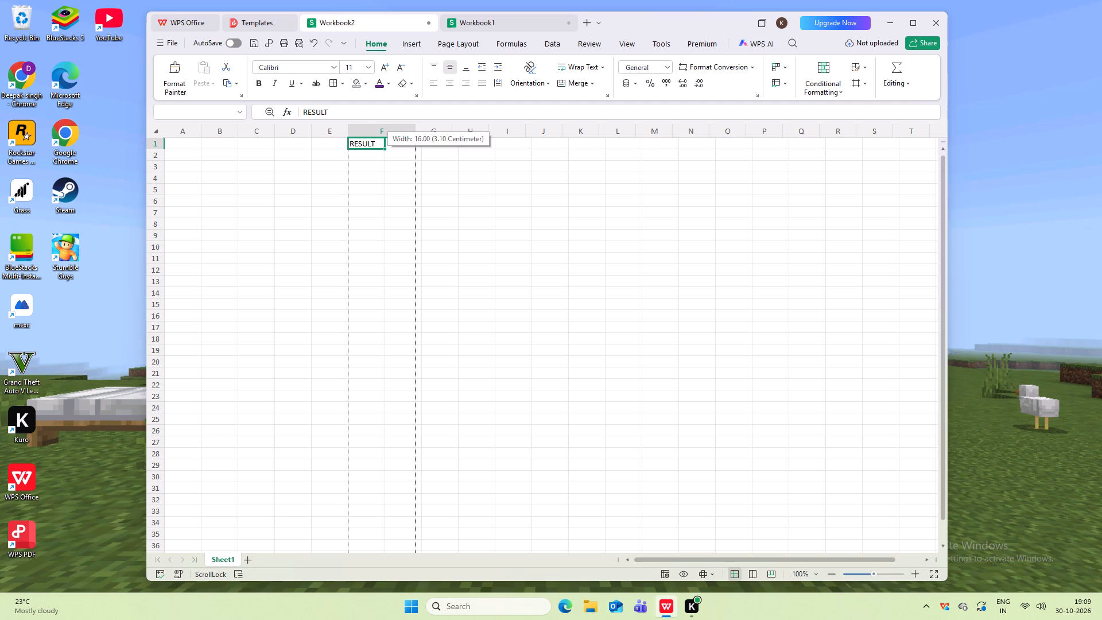
{"action": "left_click_drag", "start_coordinate": [416, 132], "coordinate": [420, 132]}
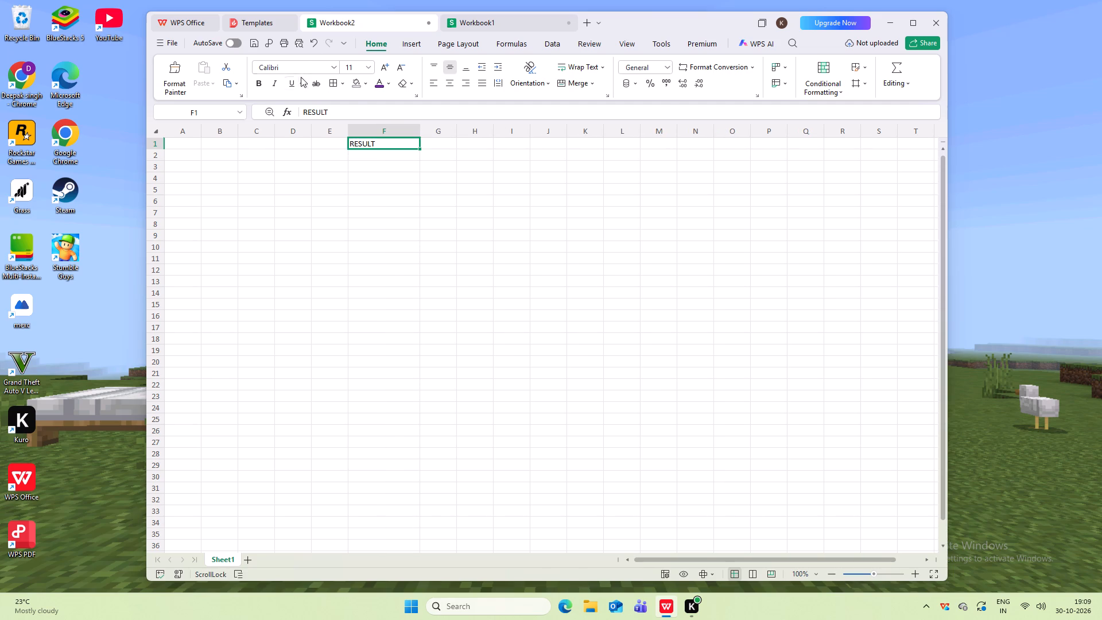
Make the RESULT heading in F1 bold and italic at font size 26.
{"action": "left_click", "coordinate": [260, 83]}
{"action": "left_click", "coordinate": [272, 80]}
{"action": "triple_click", "coordinate": [384, 64]}
{"action": "triple_click", "coordinate": [384, 64]}
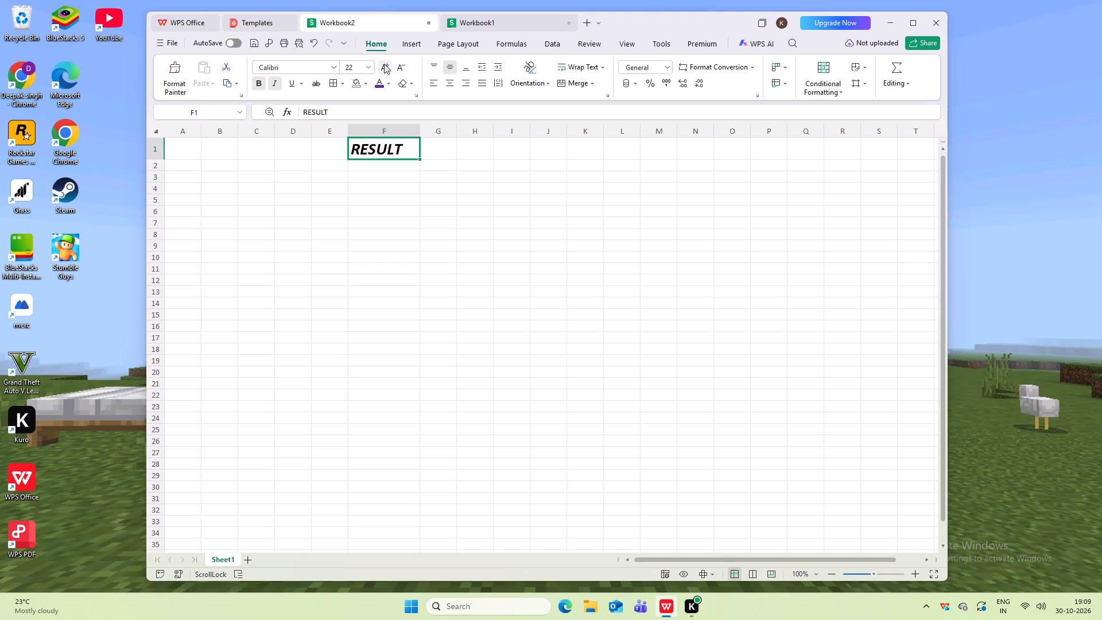
{"action": "left_click", "coordinate": [384, 64]}
{"action": "left_click", "coordinate": [384, 64]}
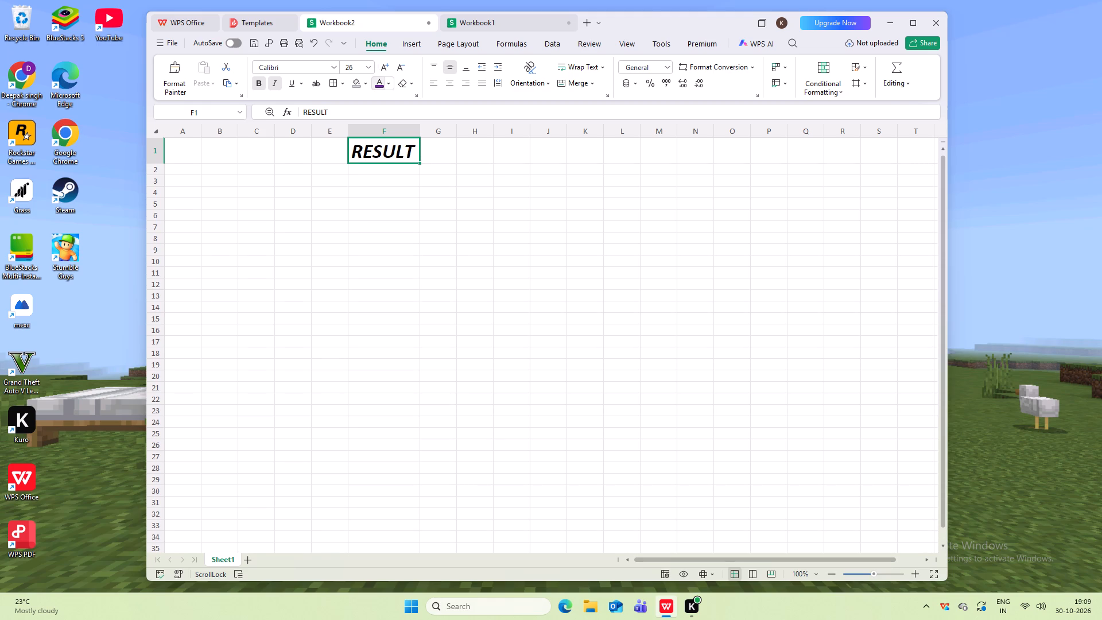
Enter the label "NAME =" in A3 and widen column A enough to hold a full name.
{"action": "left_click", "coordinate": [170, 181]}
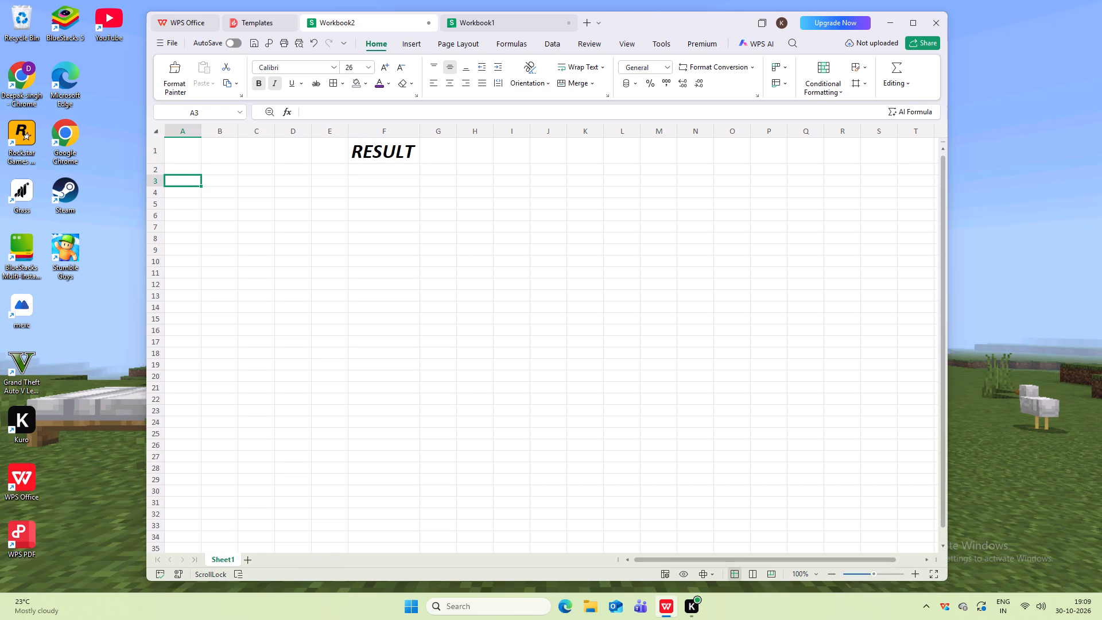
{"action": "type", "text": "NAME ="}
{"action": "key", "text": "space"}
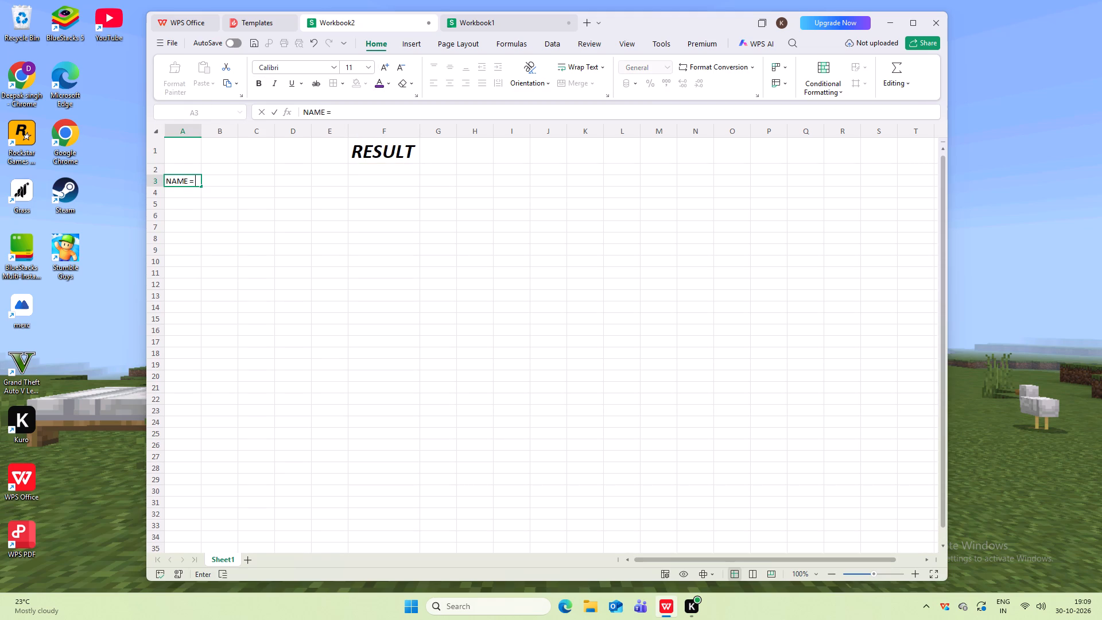
{"action": "left_click_drag", "start_coordinate": [201, 131], "coordinate": [203, 132]}
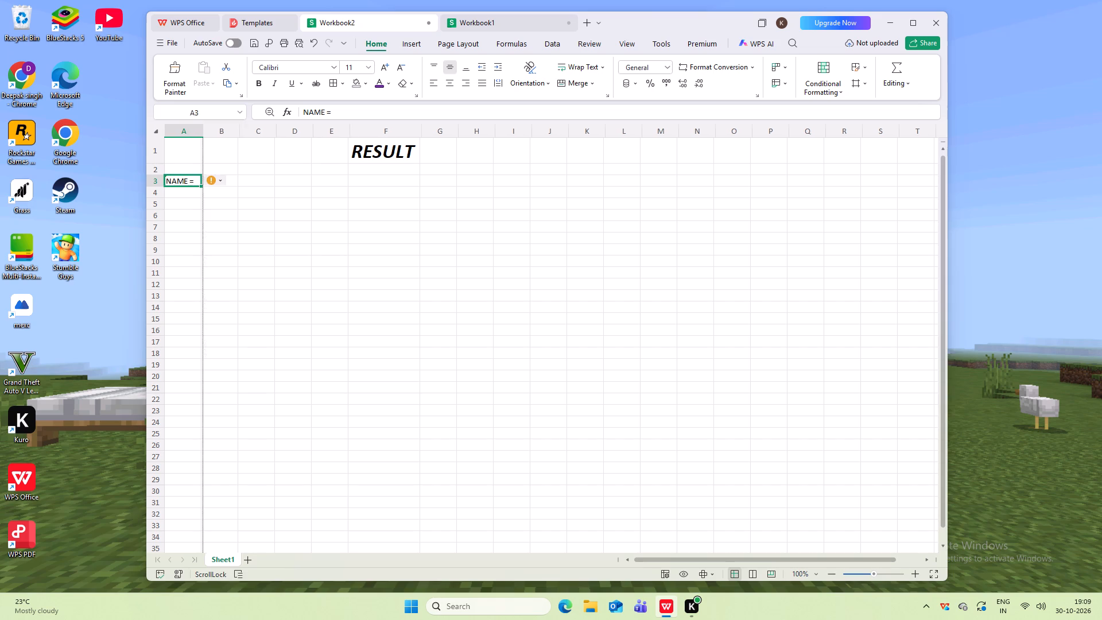
{"action": "left_click_drag", "start_coordinate": [203, 132], "coordinate": [297, 134]}
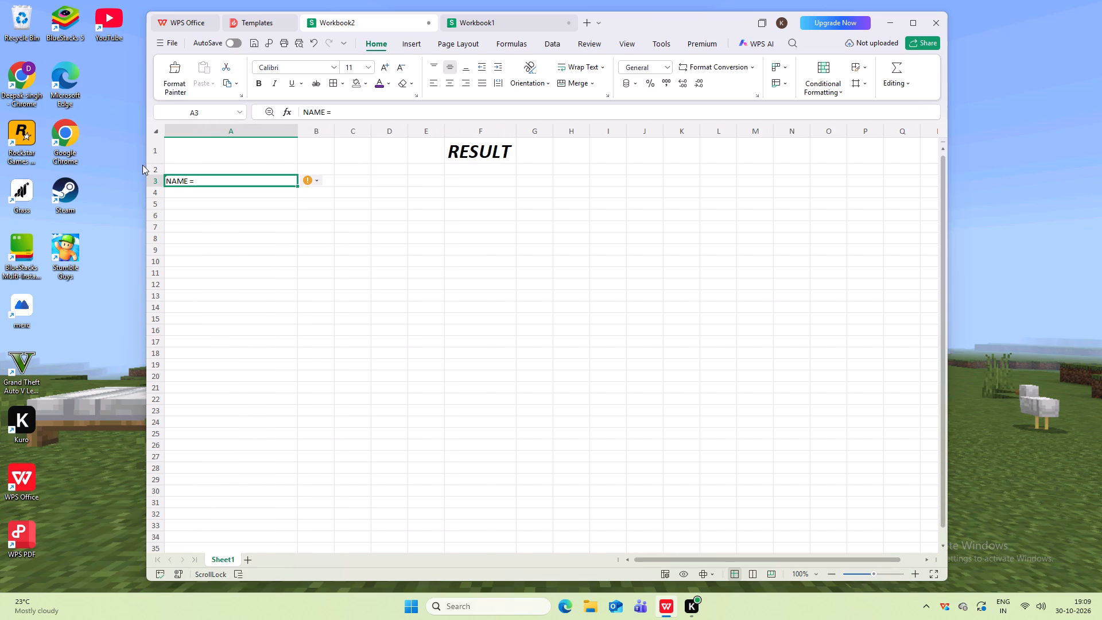
Add the student's full name after "NAME =" in A3 and try to make the entry bold.
{"action": "left_click", "coordinate": [216, 180]}
{"action": "double_click", "coordinate": [196, 180]}
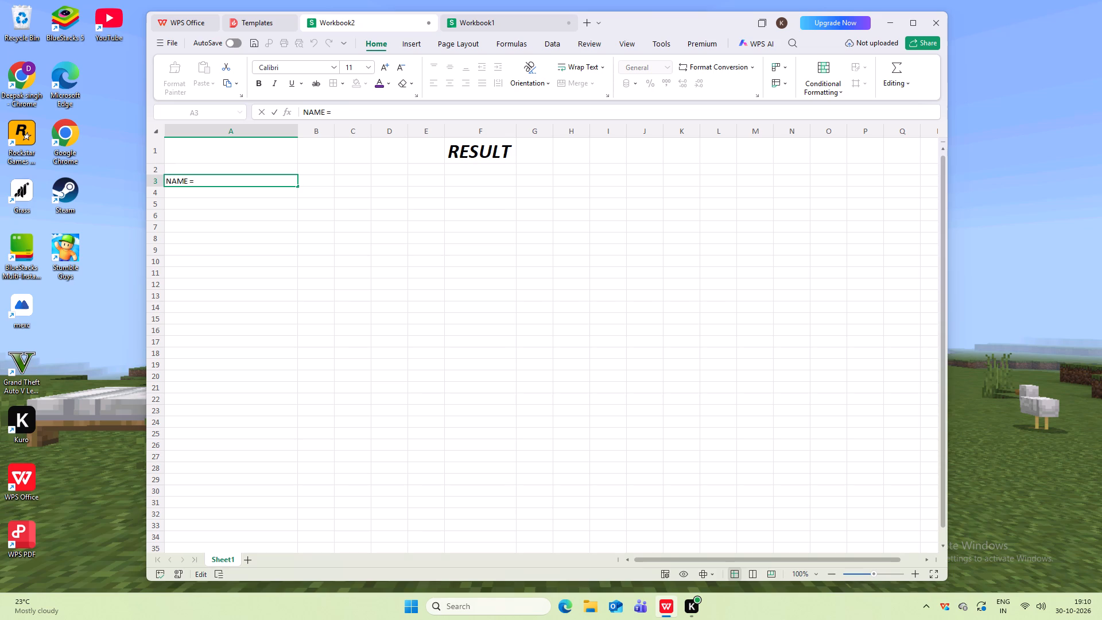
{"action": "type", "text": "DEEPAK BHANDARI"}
{"action": "left_click", "coordinate": [260, 80]}
{"action": "left_click", "coordinate": [204, 215]}
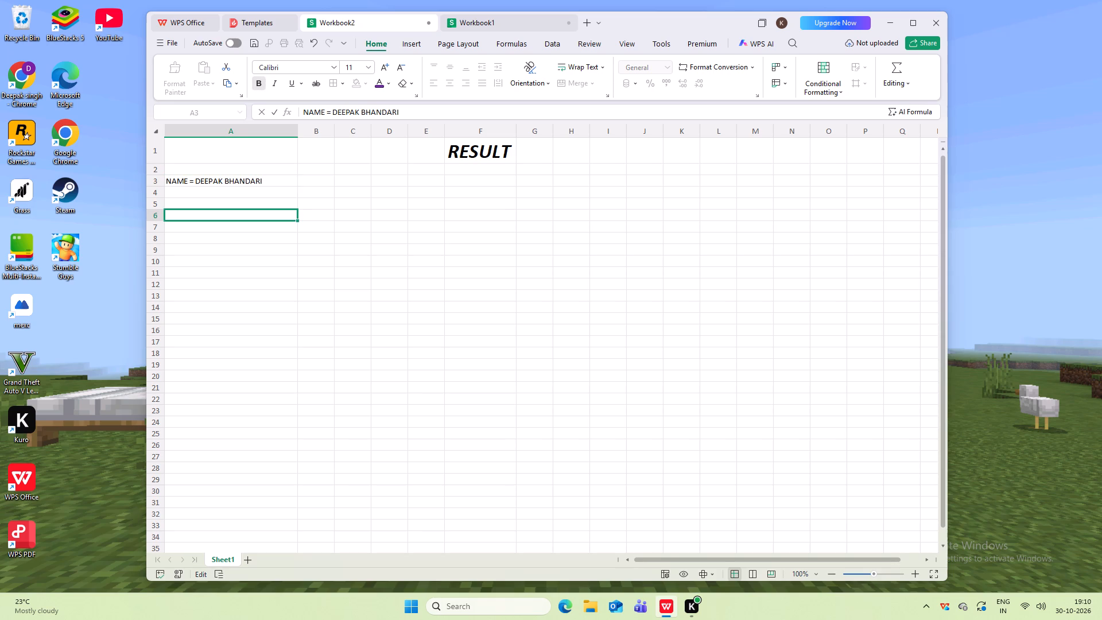
{"action": "left_click", "coordinate": [199, 181]}
Start the father's name line in A4 with the label FATHER.
{"action": "left_click", "coordinate": [211, 192]}
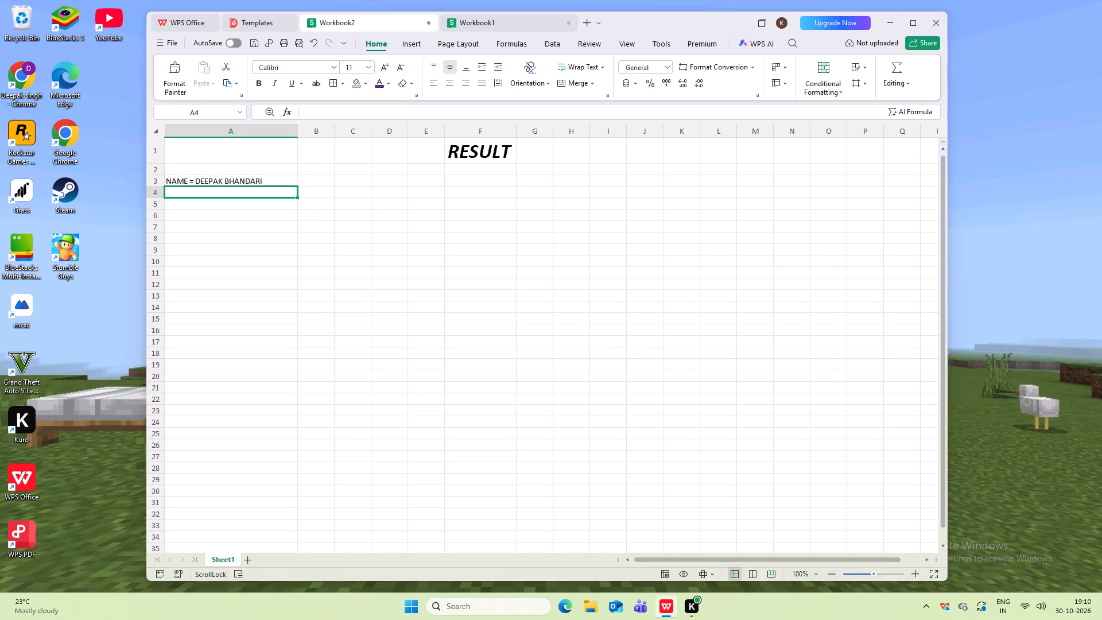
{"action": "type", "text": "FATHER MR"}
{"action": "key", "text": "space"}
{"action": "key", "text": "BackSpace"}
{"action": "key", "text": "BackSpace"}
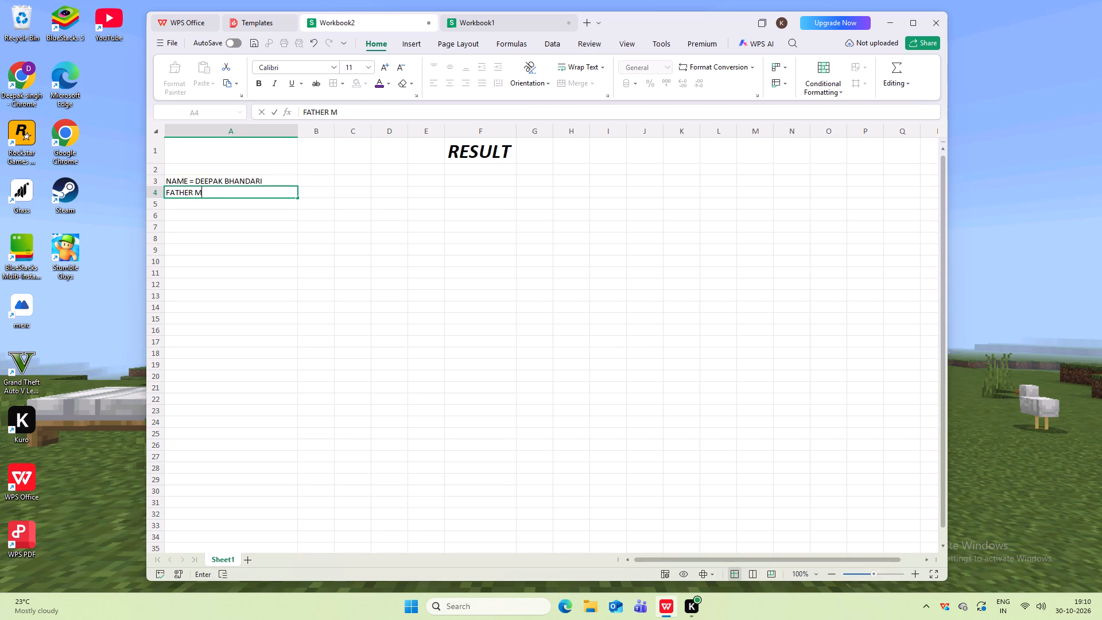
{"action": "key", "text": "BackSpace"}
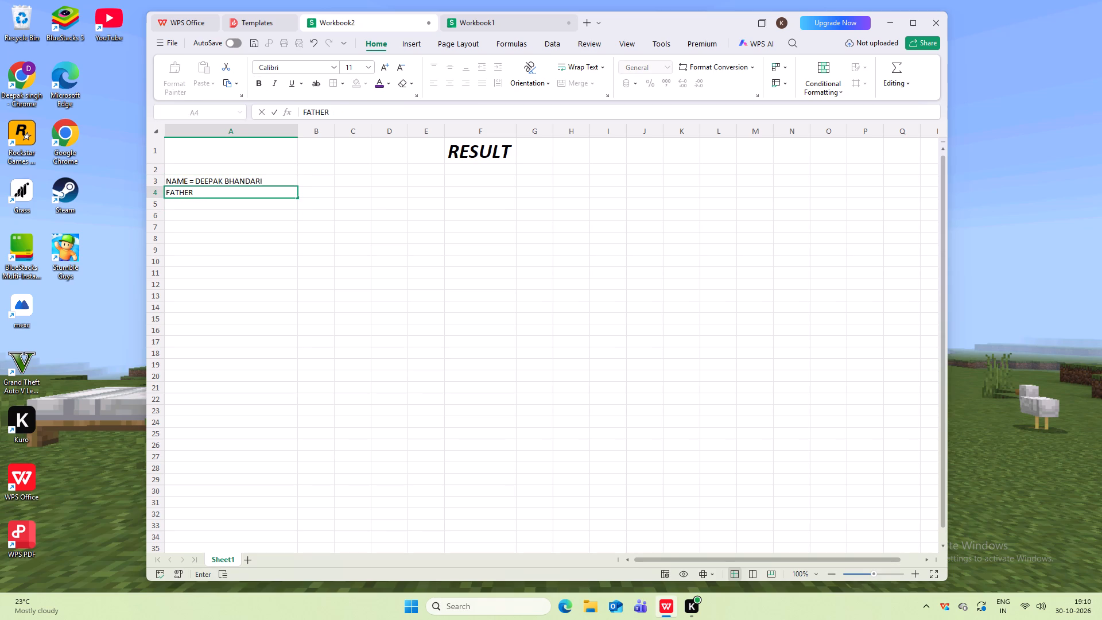